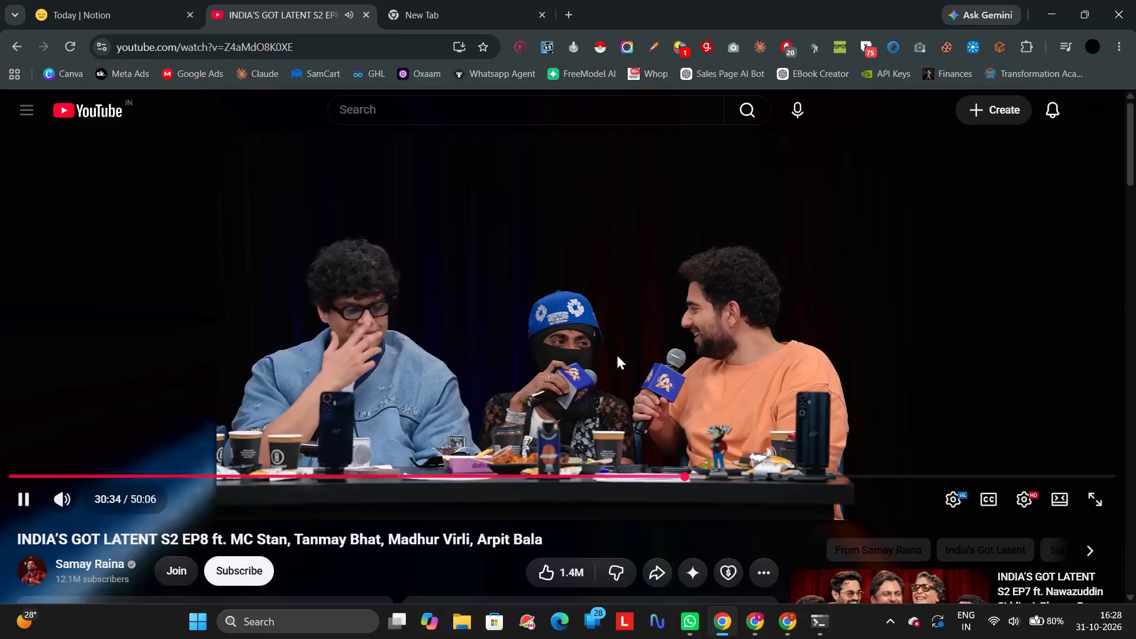
# Pause the playing YouTube video and switch to the empty new browser tab.
pyautogui.click(617, 354)
pyautogui.click(433, 0)
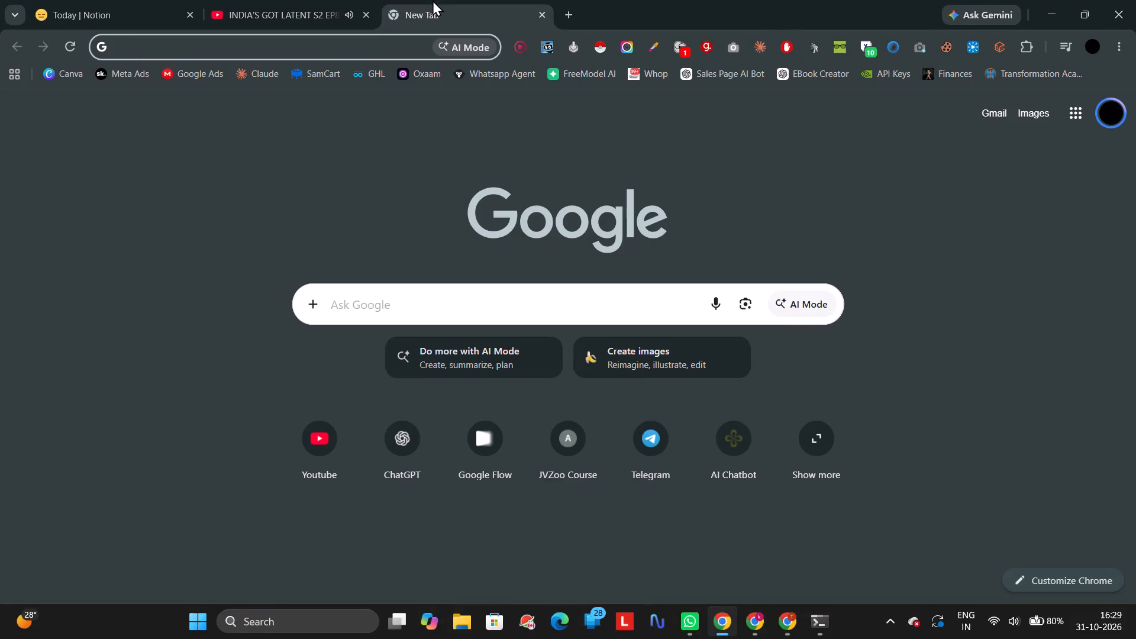
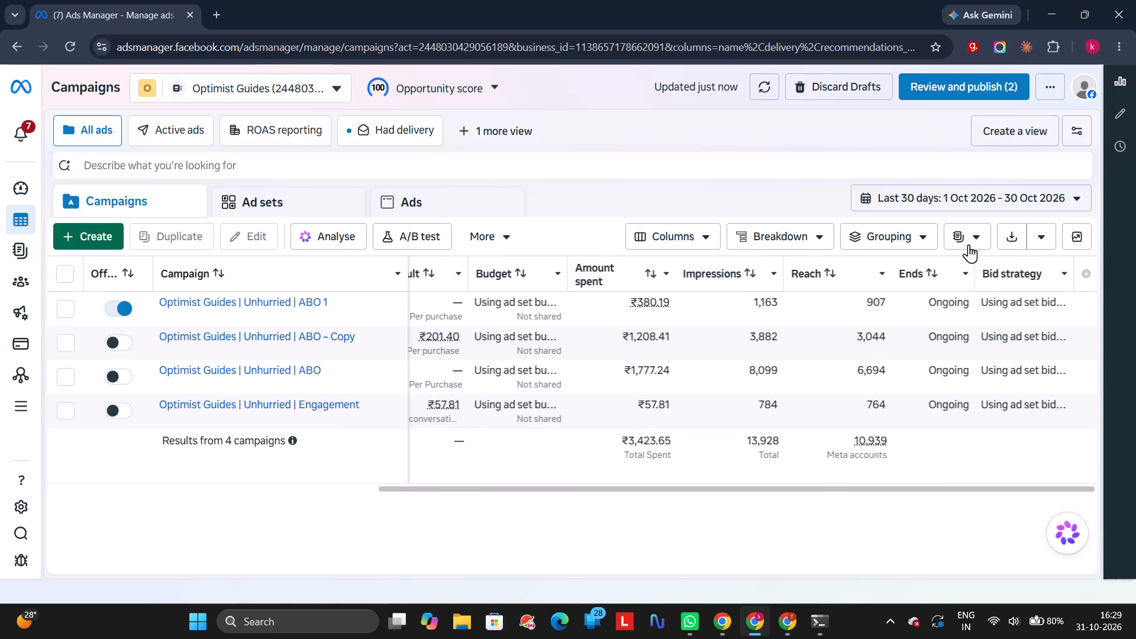
# Set the campaigns report's date range to the single day 31 Oct 2026 and update the table.
pyautogui.click(983, 190)
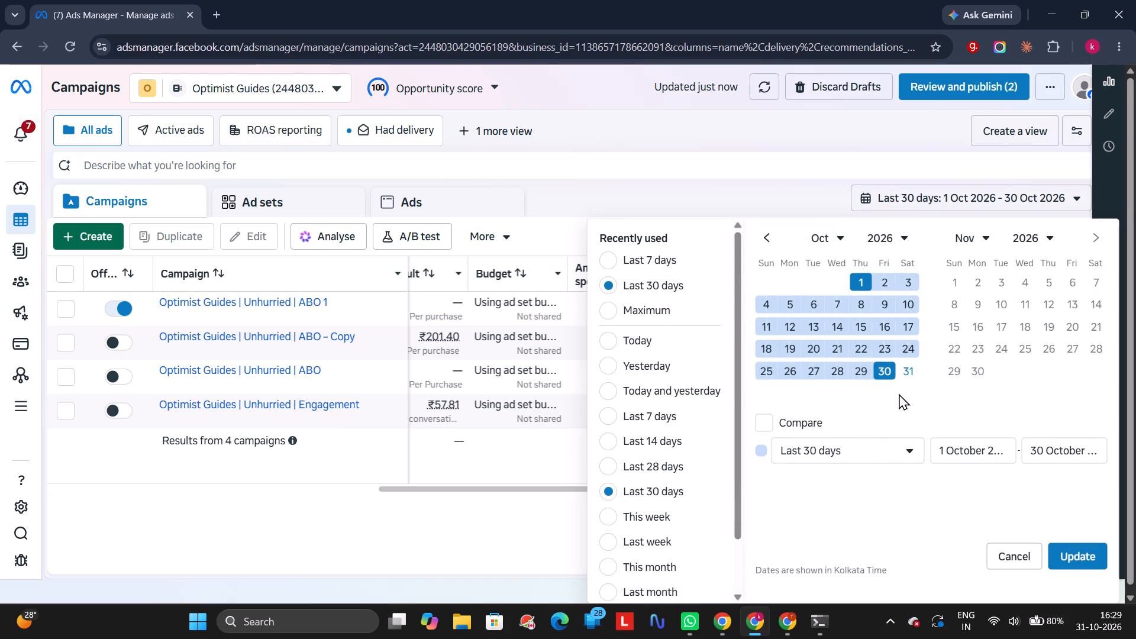
pyautogui.click(906, 377)
pyautogui.moveTo(1082, 539); pyautogui.dragTo(1085, 546)
pyautogui.click(1085, 546)
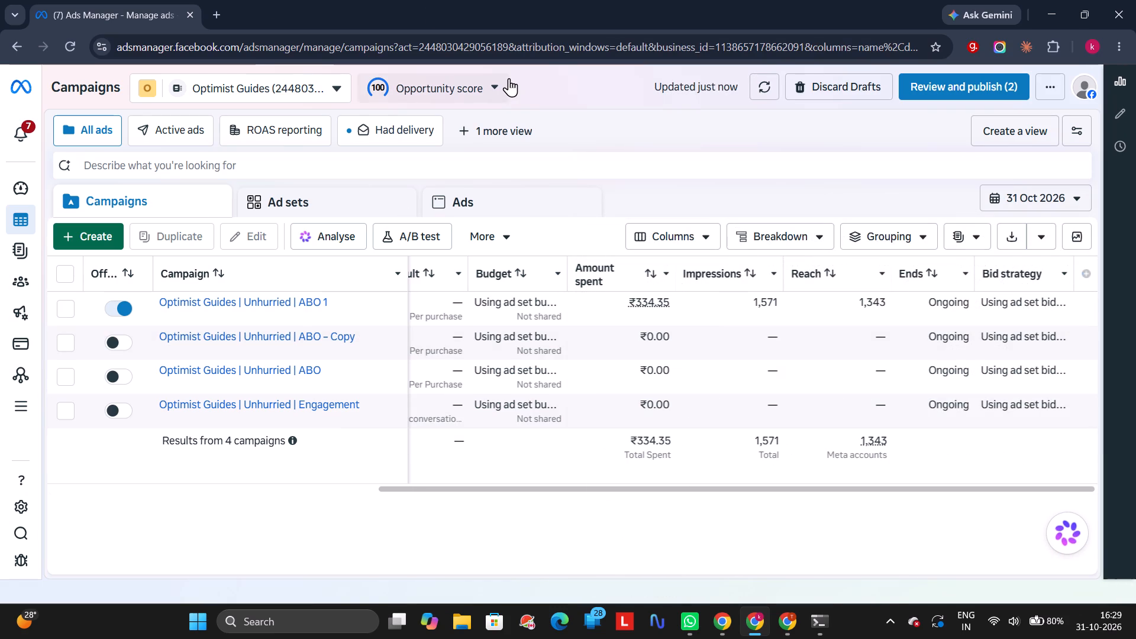
# Open a new browser tab and begin an address or search entry starting with "s".
pyautogui.click(209, 2)
pyautogui.press('s')
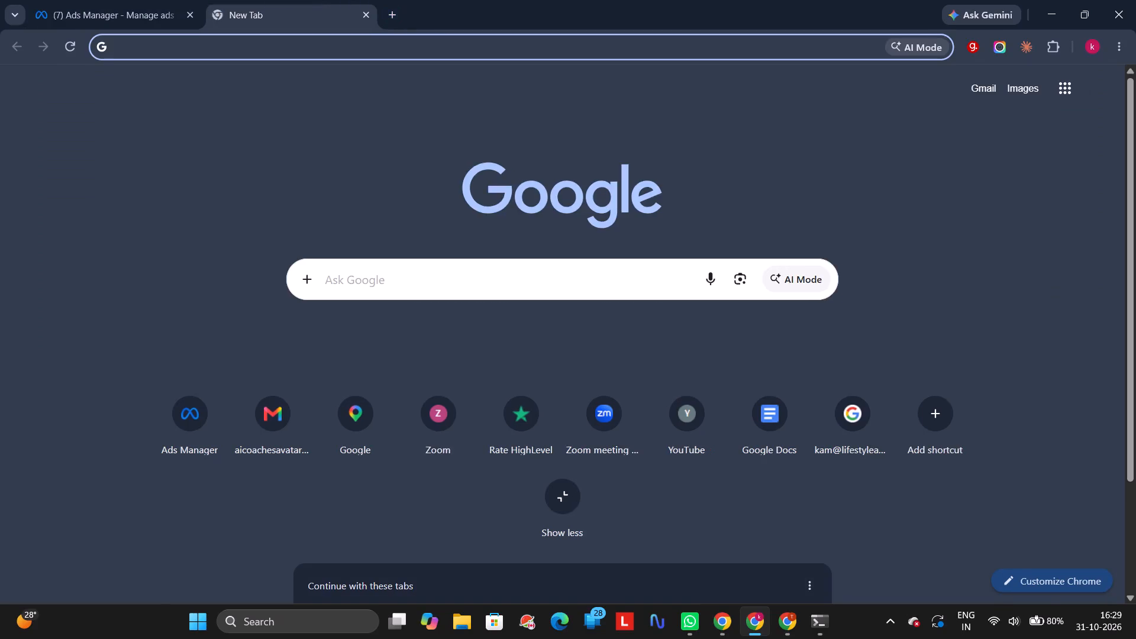
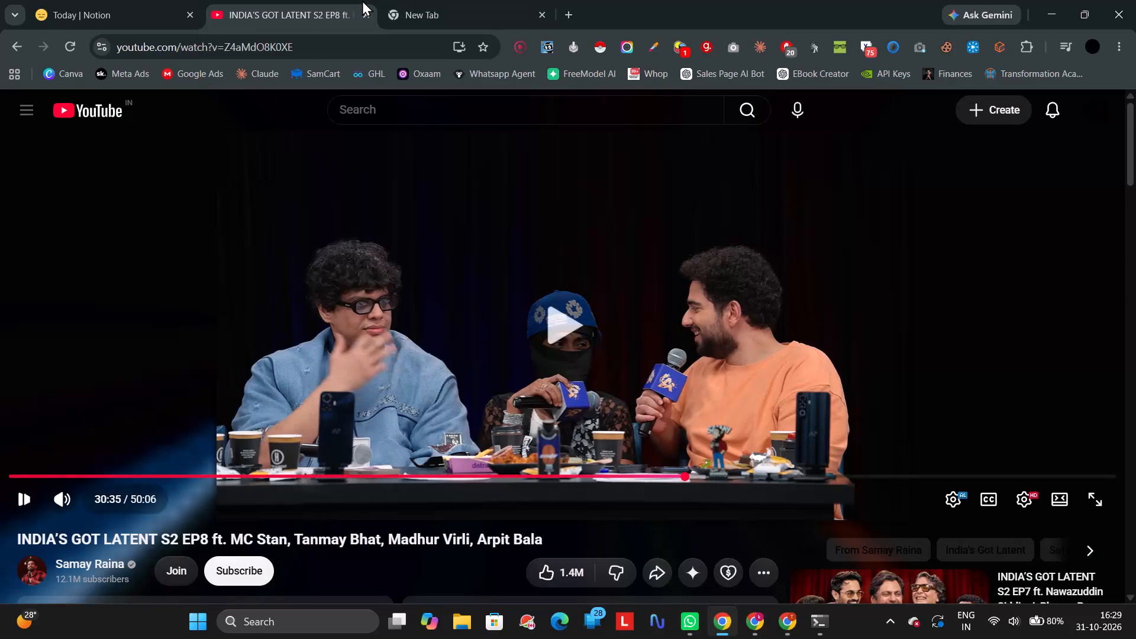
# Switch to the Ads Manager window and open the ad account selector to view the business portfolios.
pyautogui.click(757, 610)
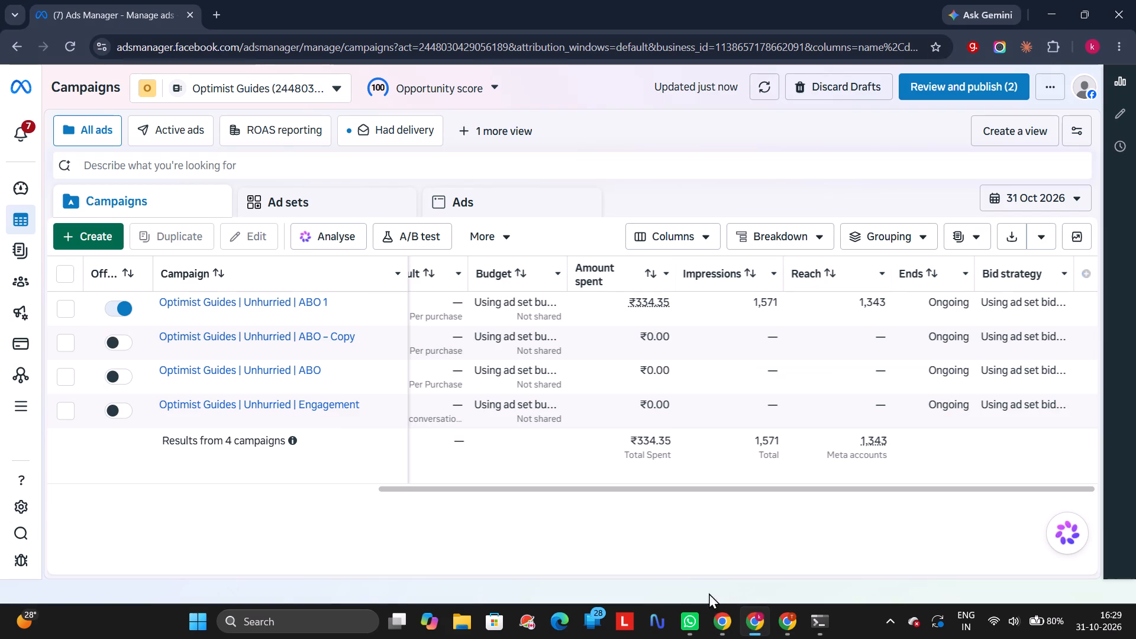
pyautogui.click(208, 92)
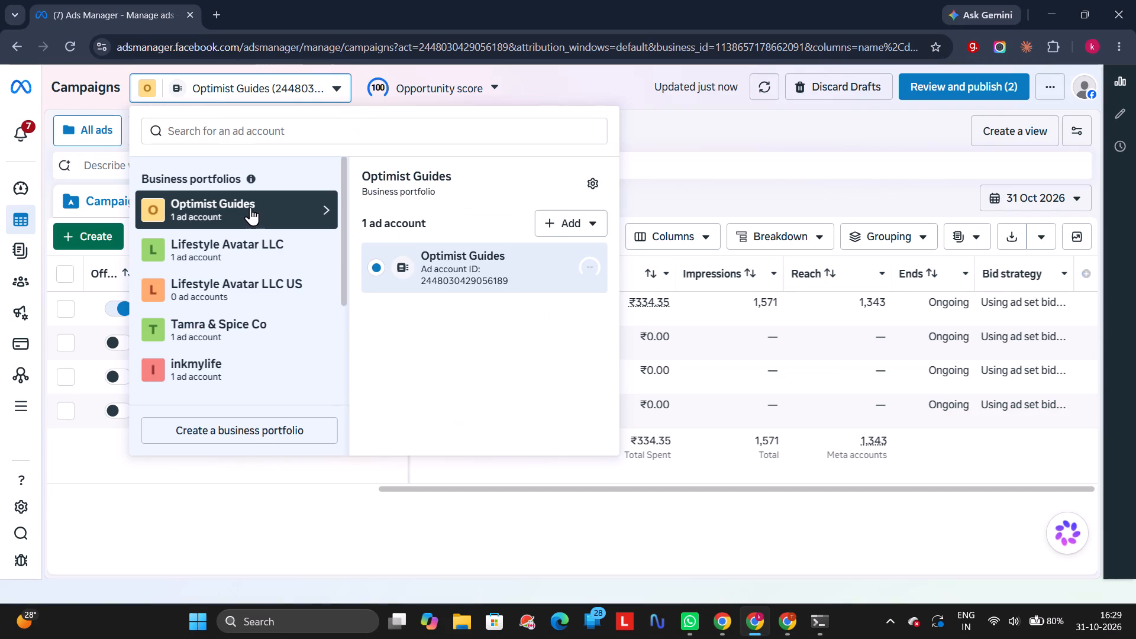
# Switch to the YouTube window, rewind the India's Got Latent episode by 10 seconds, play it briefly and pause it.
pyautogui.click(725, 609)
pyautogui.press('Left')
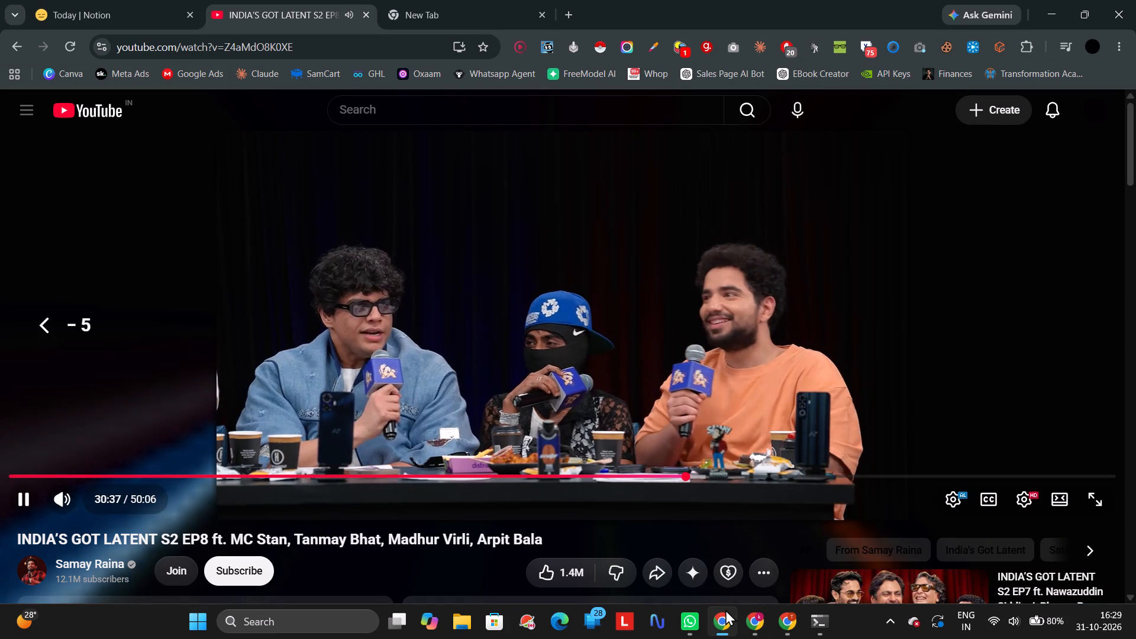
pyautogui.press('Left')
pyautogui.press('space')
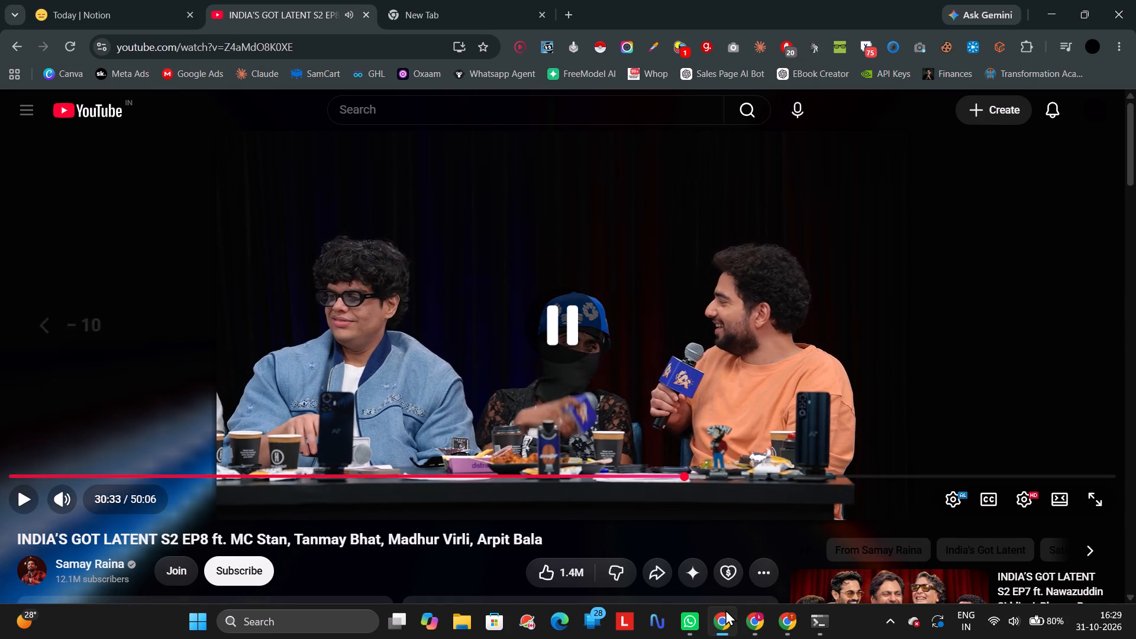
pyautogui.click(725, 609)
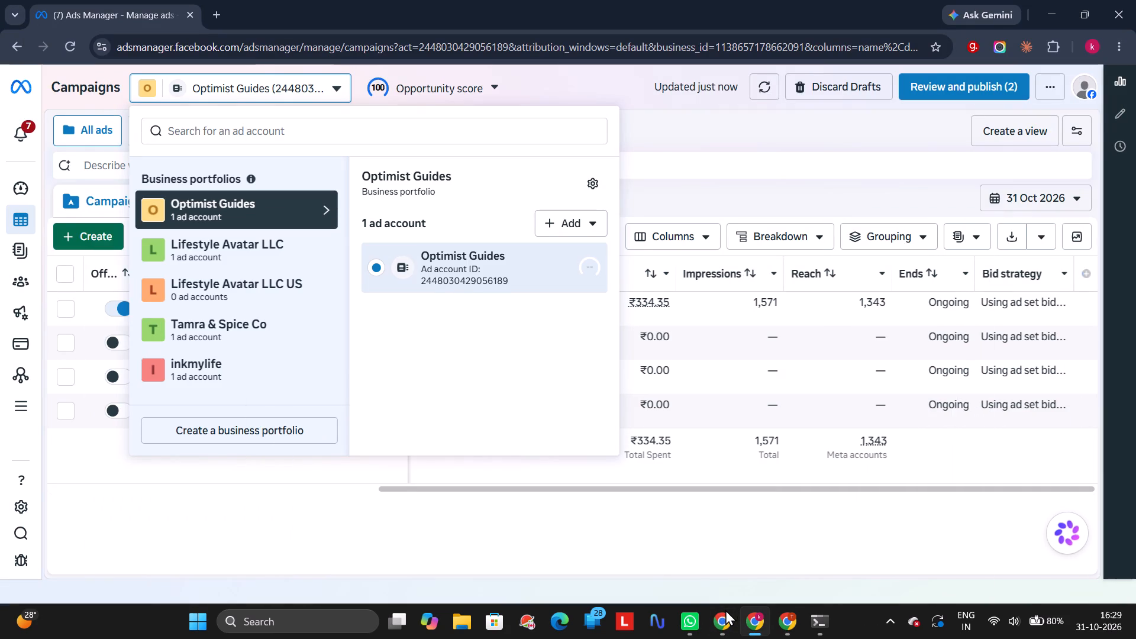
pyautogui.click(725, 609)
pyautogui.press('space')
pyautogui.press('space')
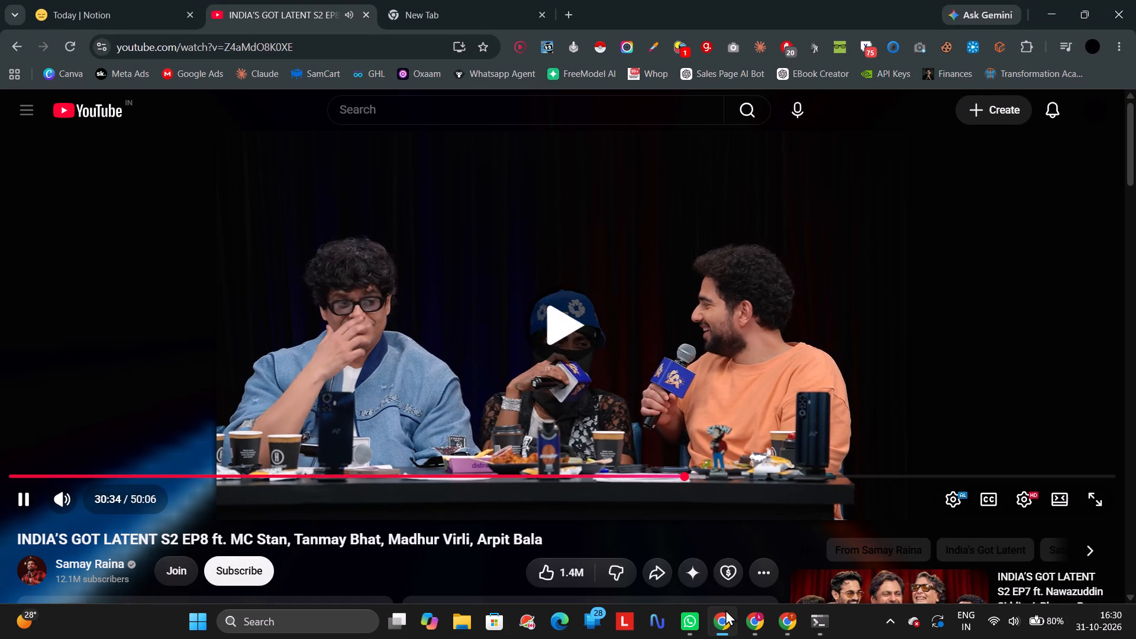
# Return to the YouTube episode's page and browse the viewer comments below the video.
pyautogui.click(725, 609)
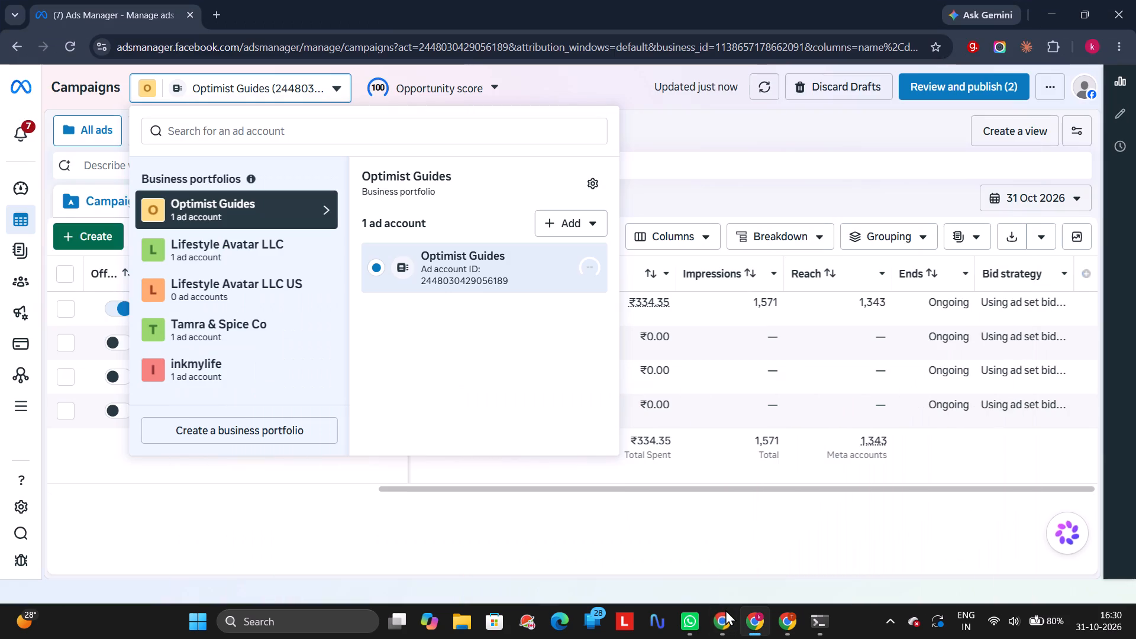
pyautogui.click(725, 609)
pyautogui.scroll(-5, 382, 321)
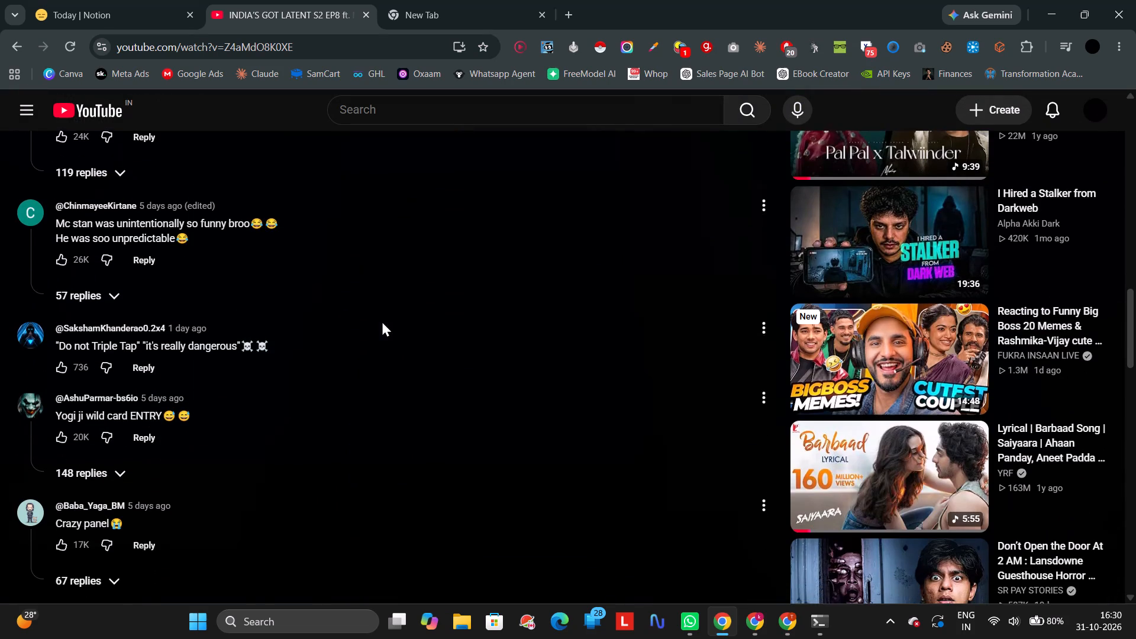
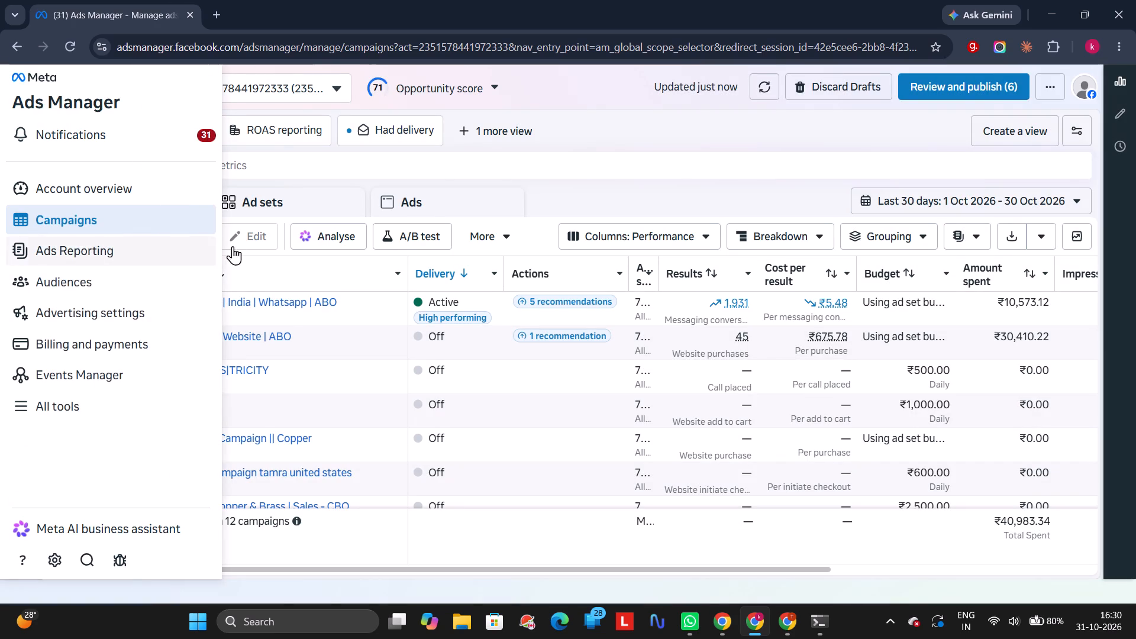
# Create a new campaign with the Auction buying type and the Awareness objective.
pyautogui.click(103, 246)
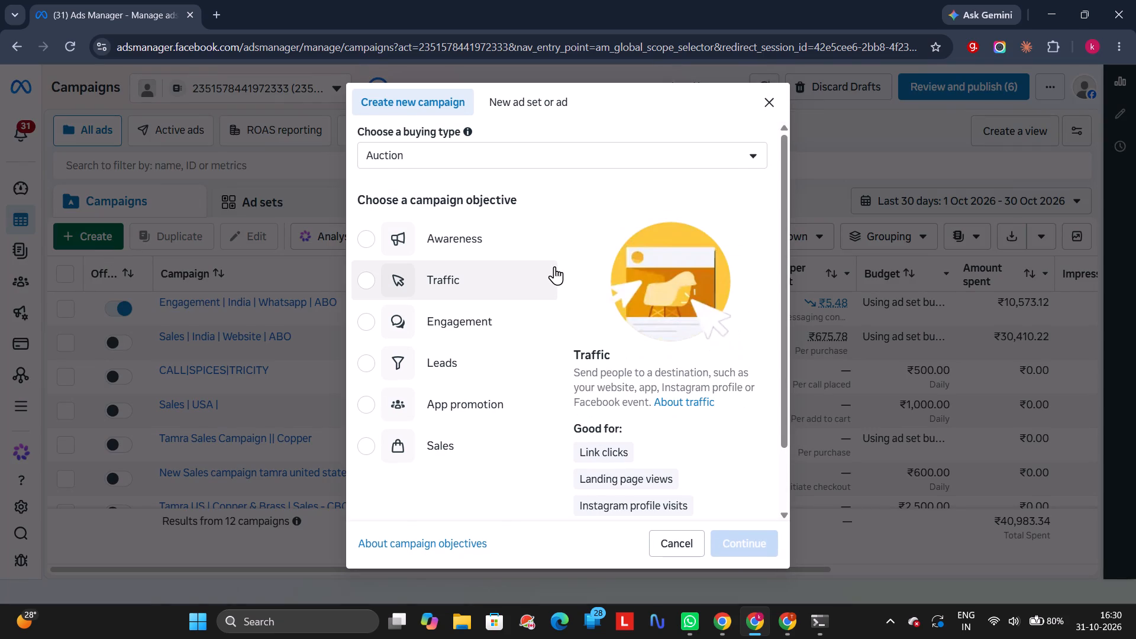
pyautogui.scroll(-2, 554, 266)
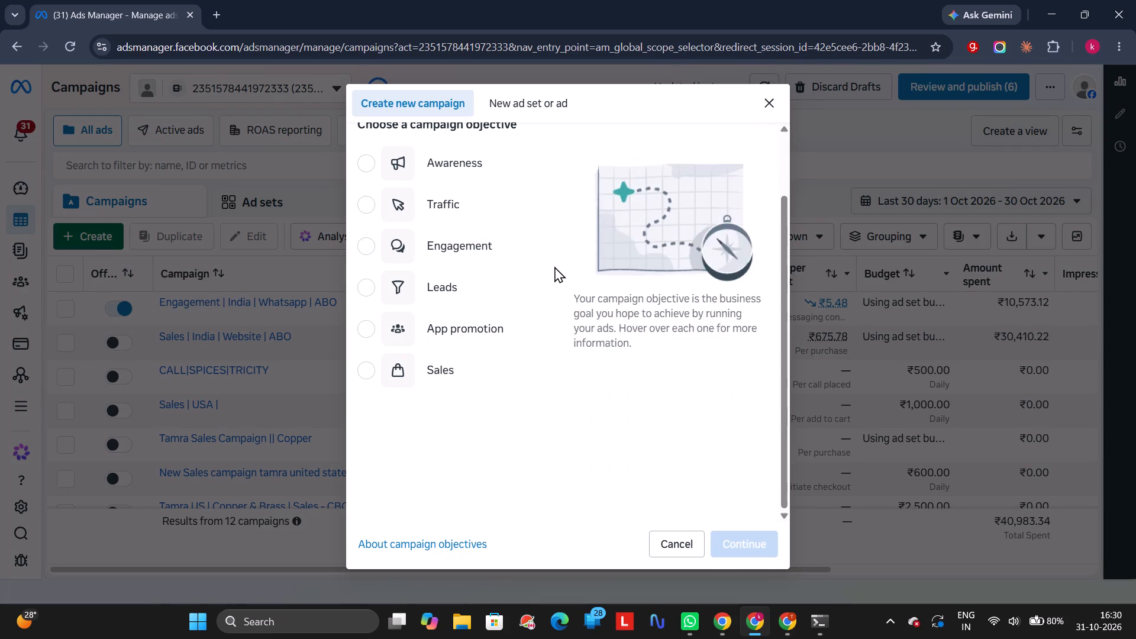
pyautogui.scroll(4, 554, 266)
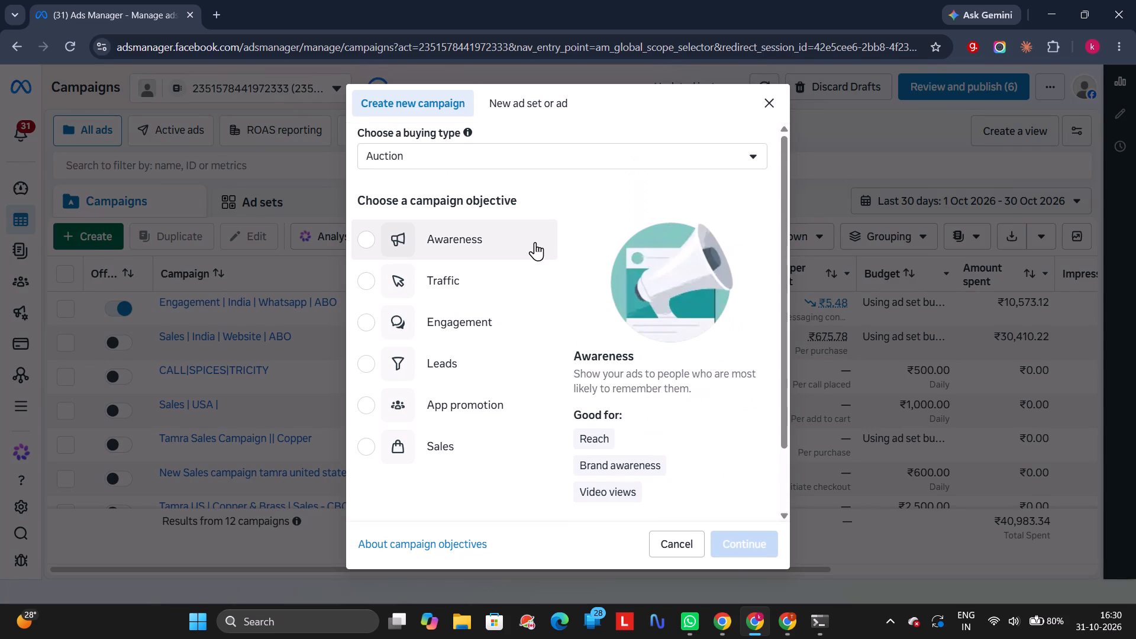
pyautogui.click(535, 242)
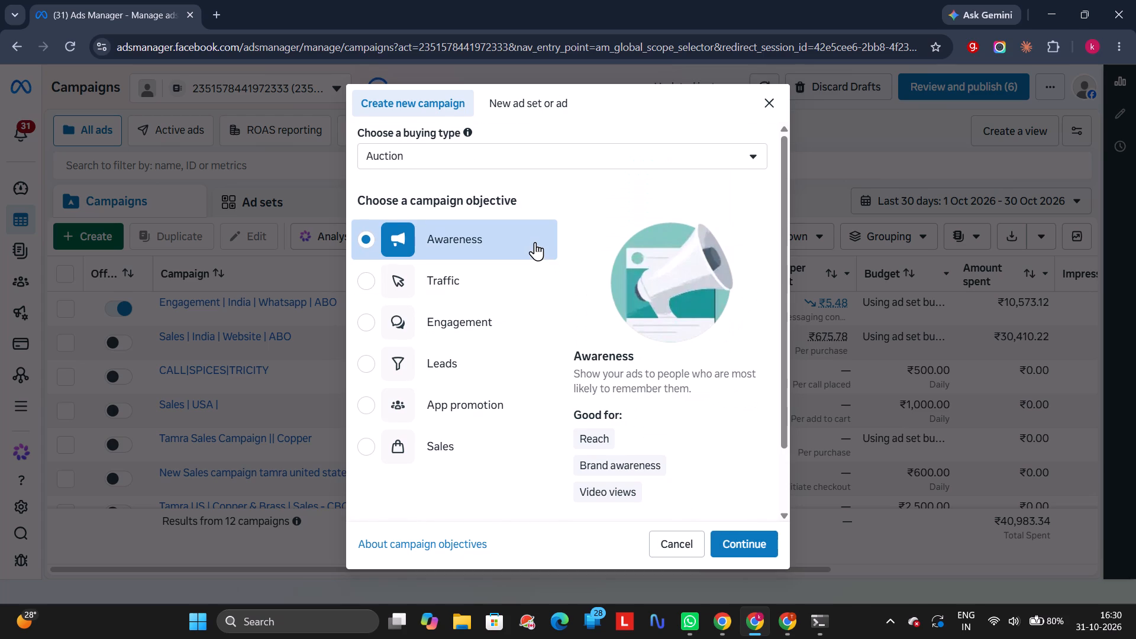
pyautogui.click(737, 528)
pyautogui.click(745, 531)
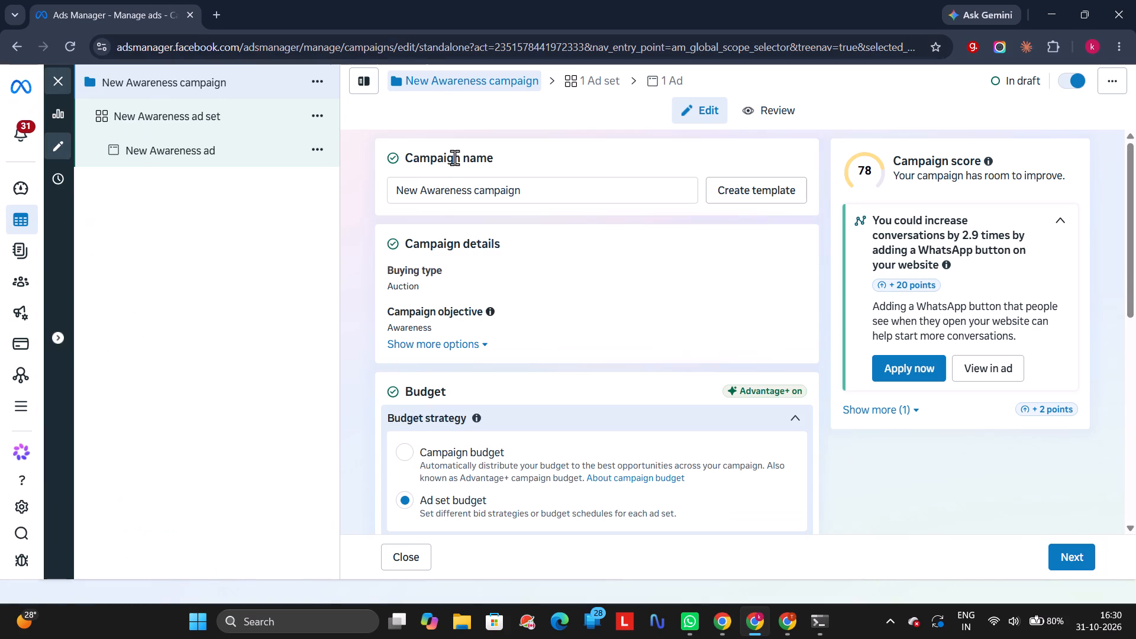
# Look over the new campaign's budget and category settings, and open the New Awareness ad set.
pyautogui.moveTo(1135, 209); pyautogui.dragTo(1135, 357)
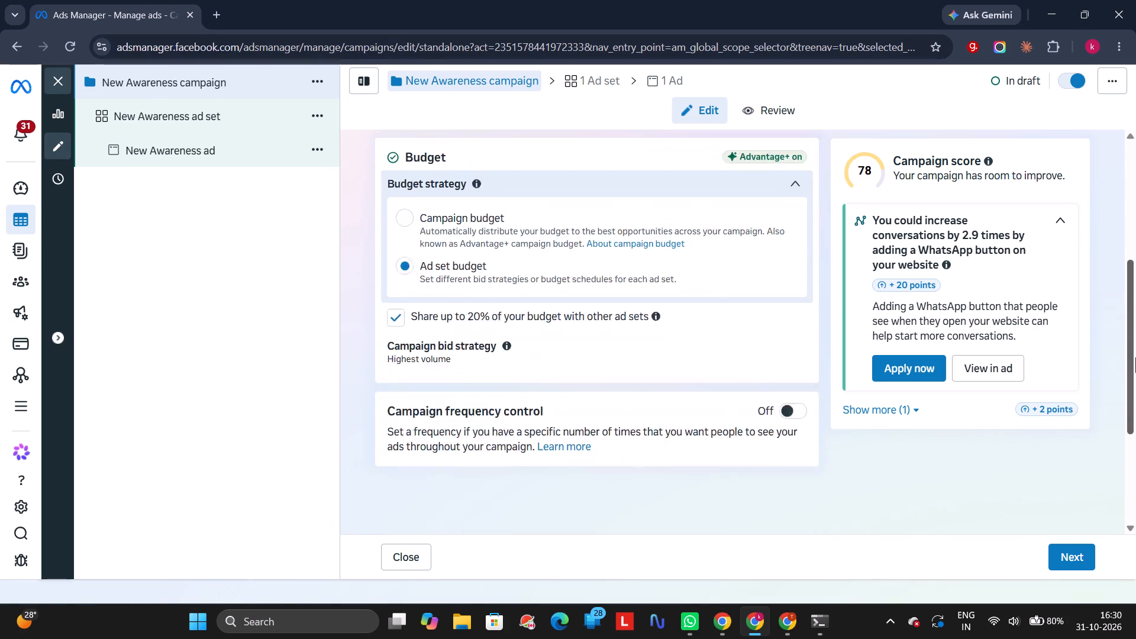
pyautogui.moveTo(1135, 357); pyautogui.dragTo(1135, 434)
pyautogui.click(119, 119)
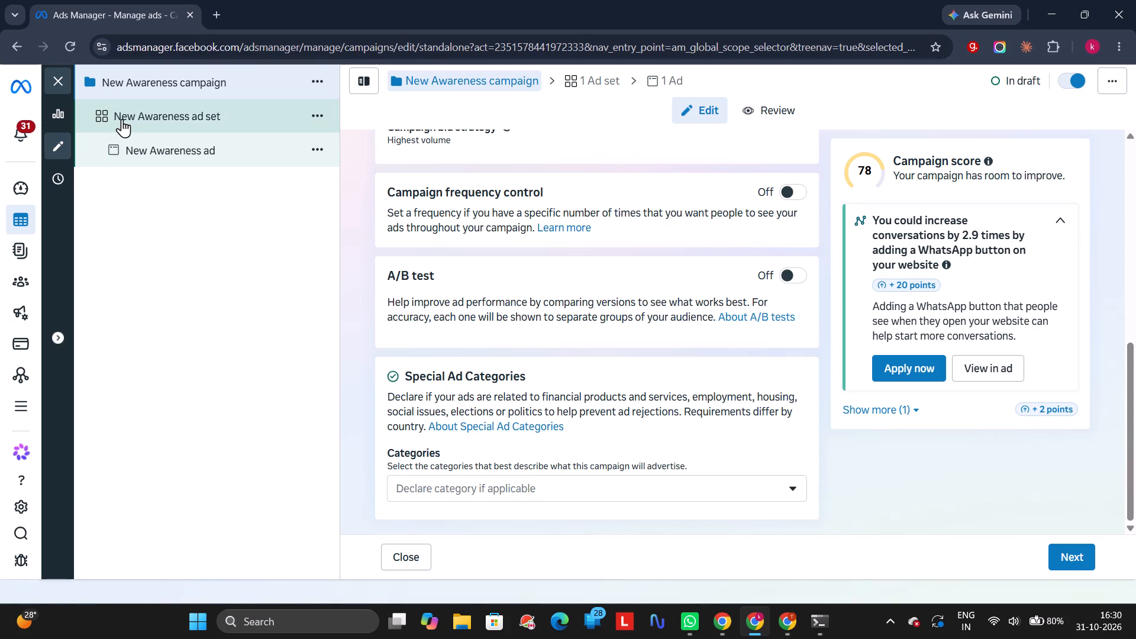
pyautogui.click(122, 119)
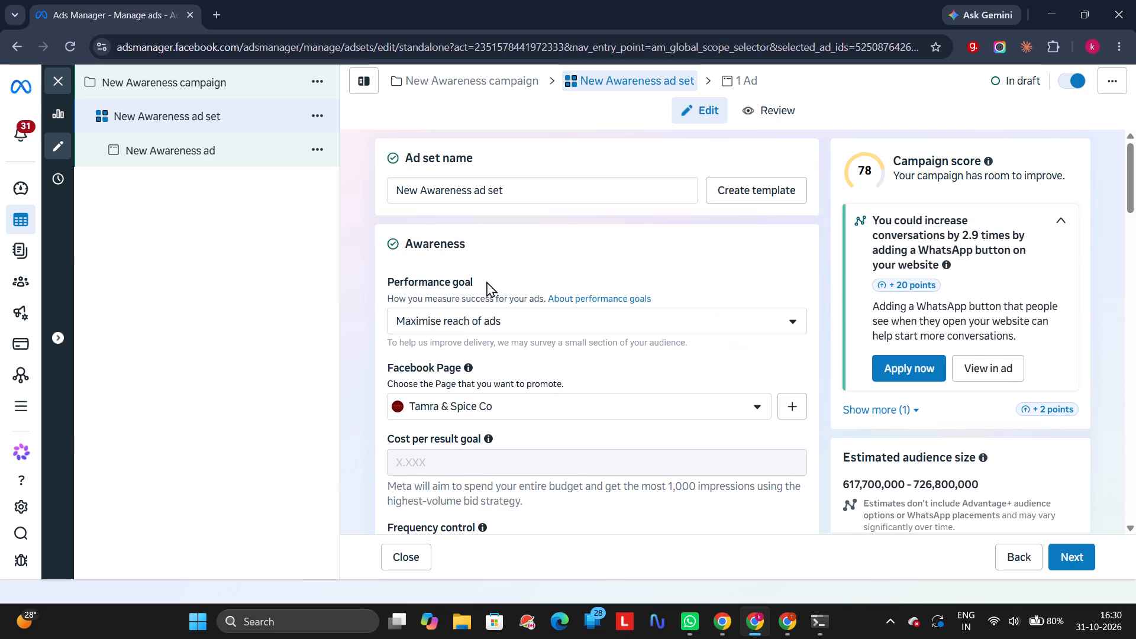
# View the ad set's performance goal options and set its daily budget to ₹1,000.
pyautogui.click(487, 319)
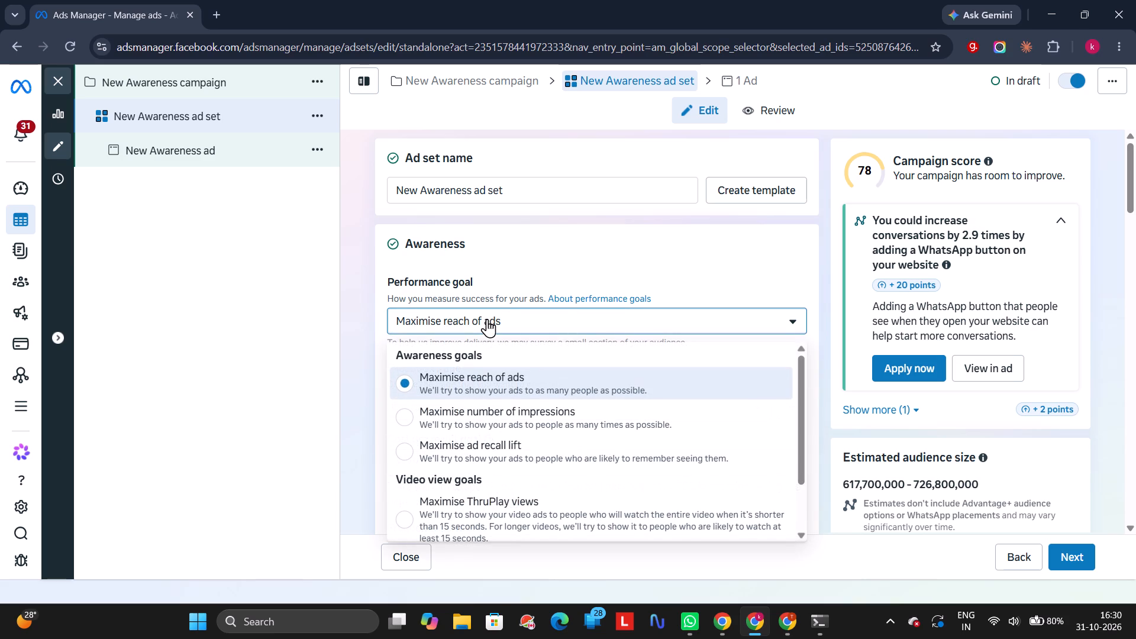
pyautogui.scroll(-4, 487, 319)
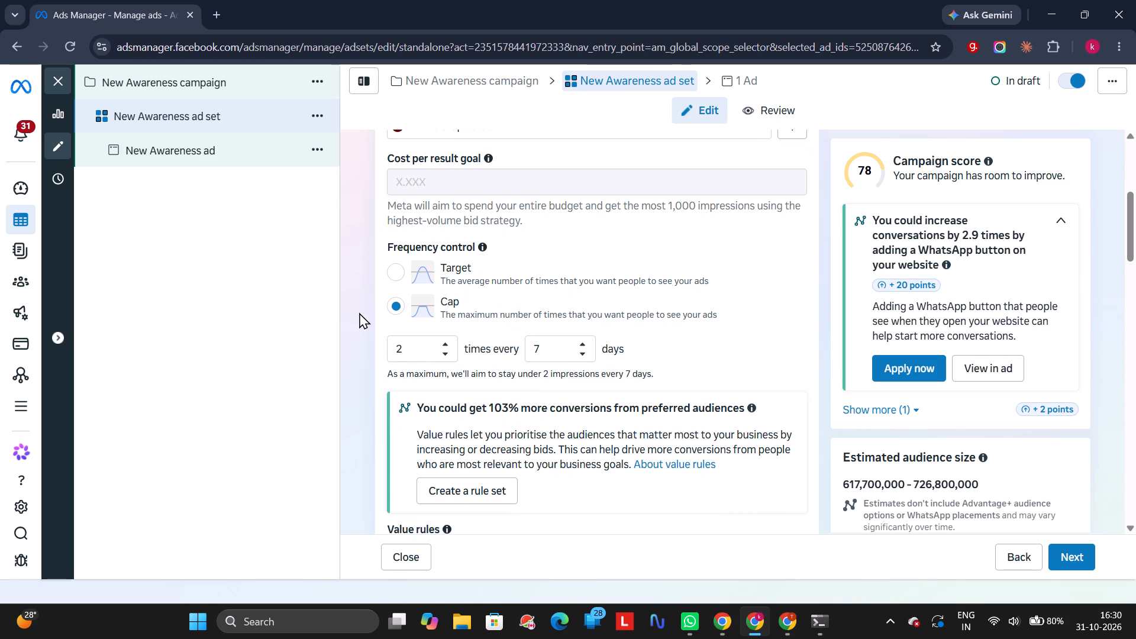
pyautogui.scroll(-9, 357, 311)
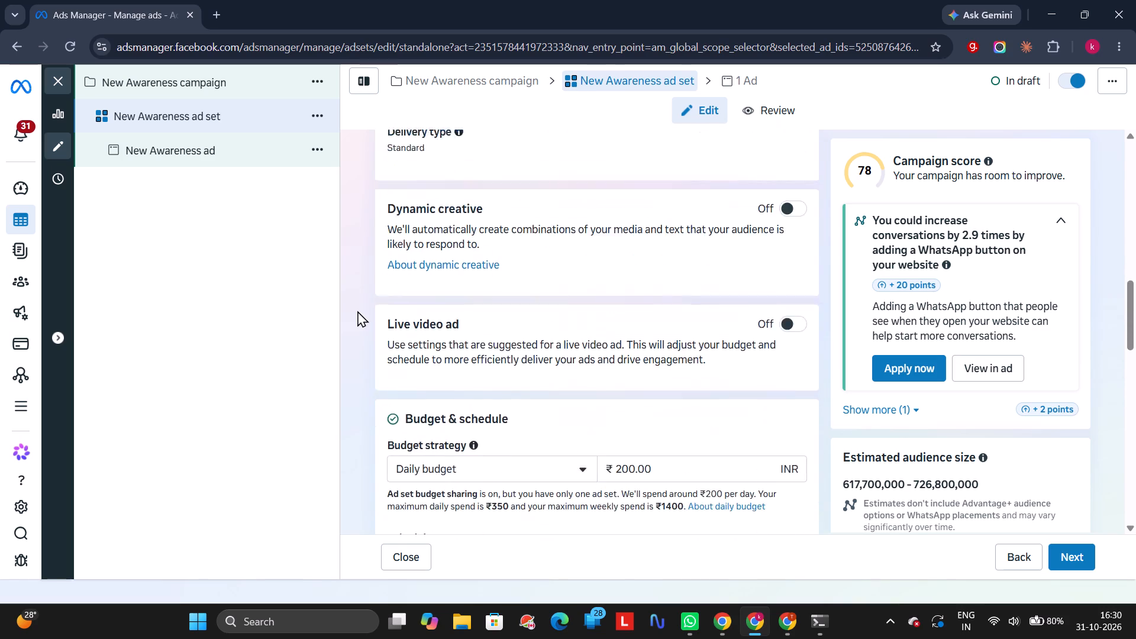
pyautogui.scroll(-2, 357, 311)
pyautogui.click(628, 338)
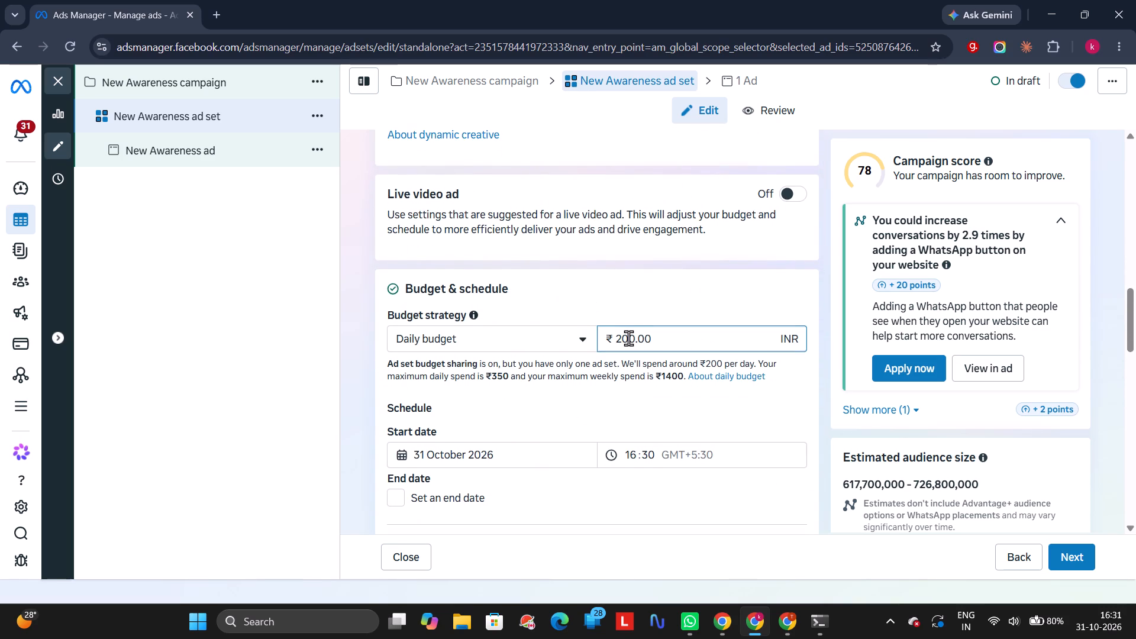
pyautogui.press('Left')
pyautogui.press('BackSpace')
pyautogui.write('10')
pyautogui.click(525, 414)
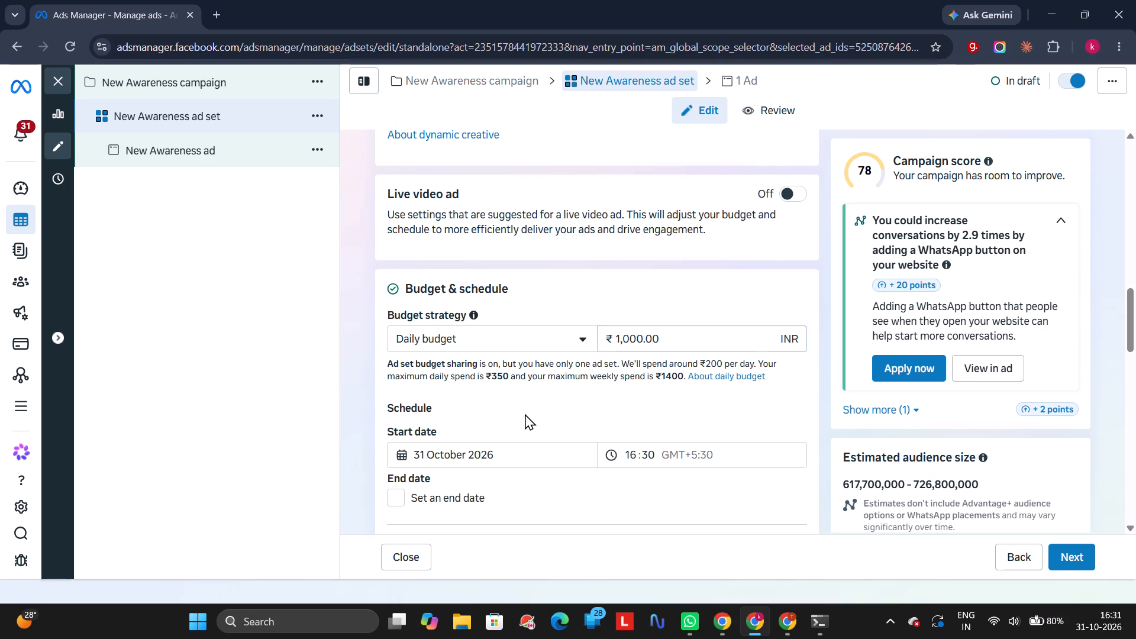
# Further limit the ad set's audience by choosing the Reach a limited audience option.
pyautogui.scroll(-3, 525, 414)
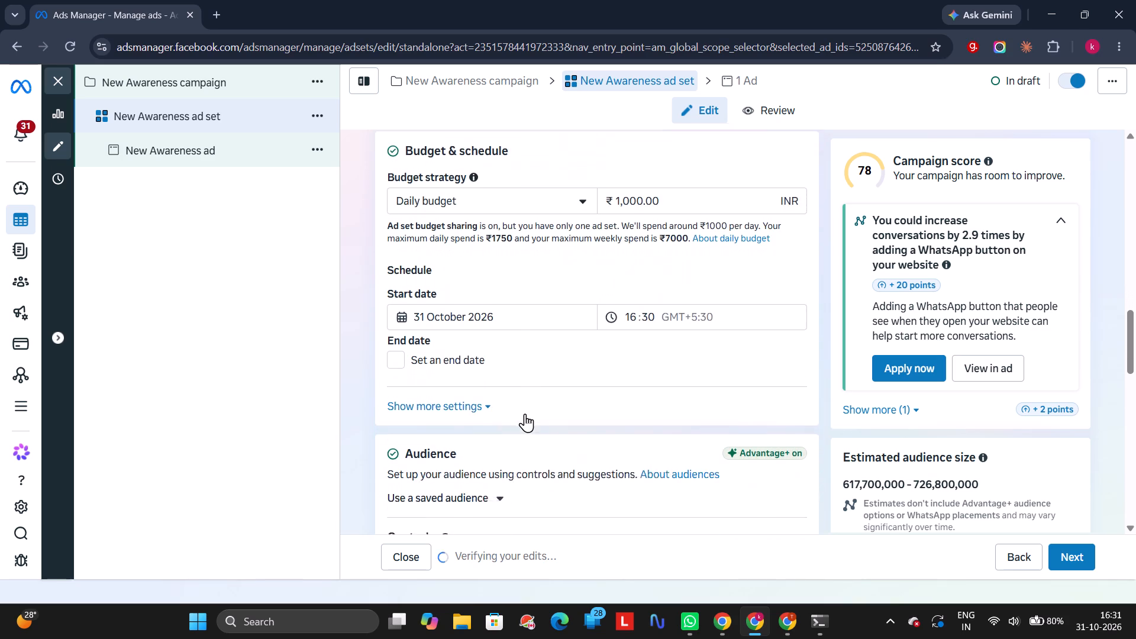
pyautogui.scroll(-1, 525, 414)
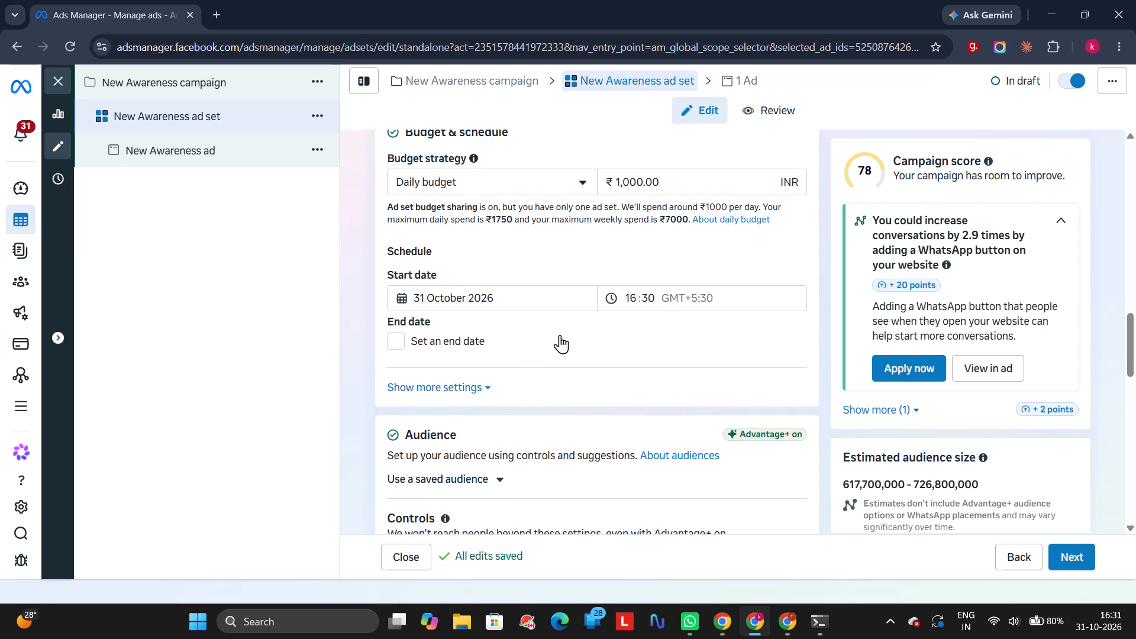
pyautogui.click(627, 297)
pyautogui.click(617, 323)
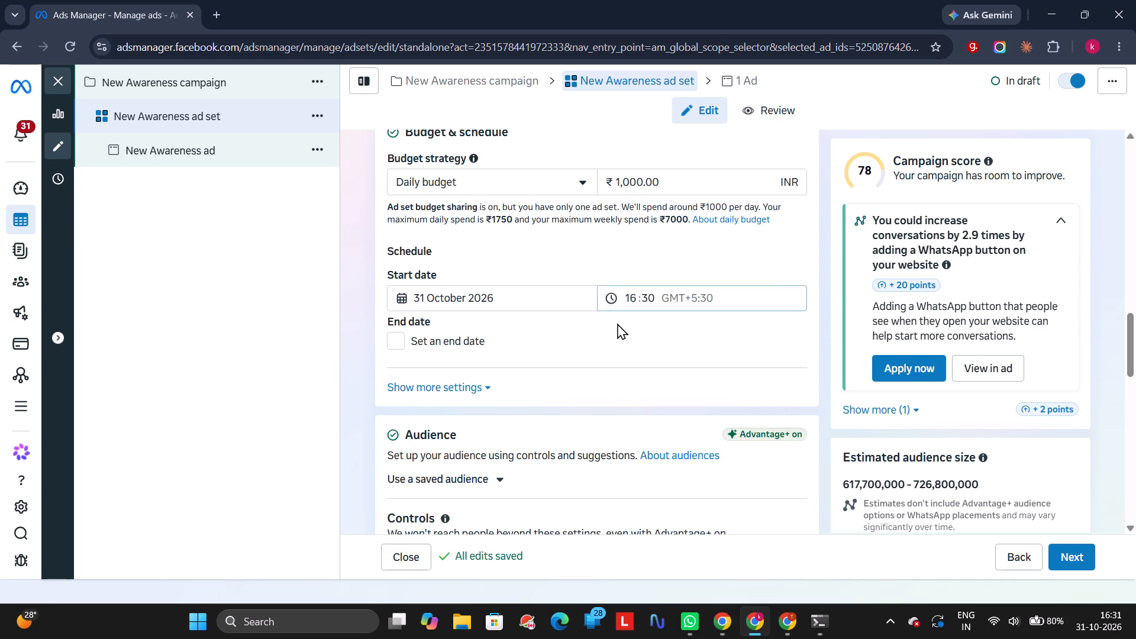
pyautogui.scroll(-5, 617, 323)
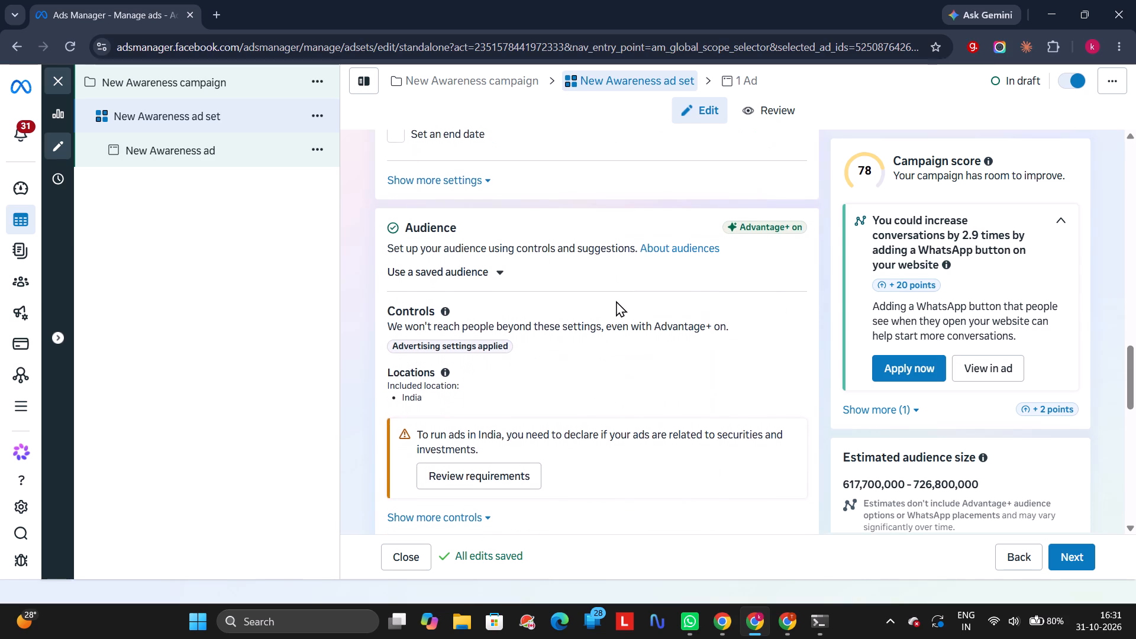
pyautogui.scroll(-5, 616, 301)
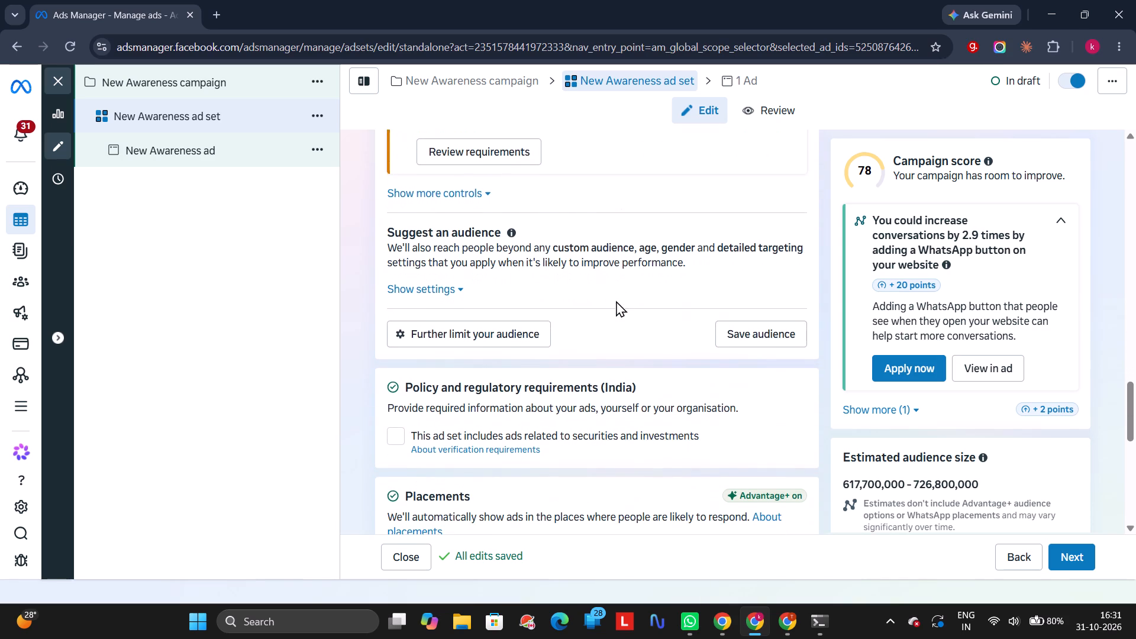
pyautogui.click(495, 343)
pyautogui.click(518, 346)
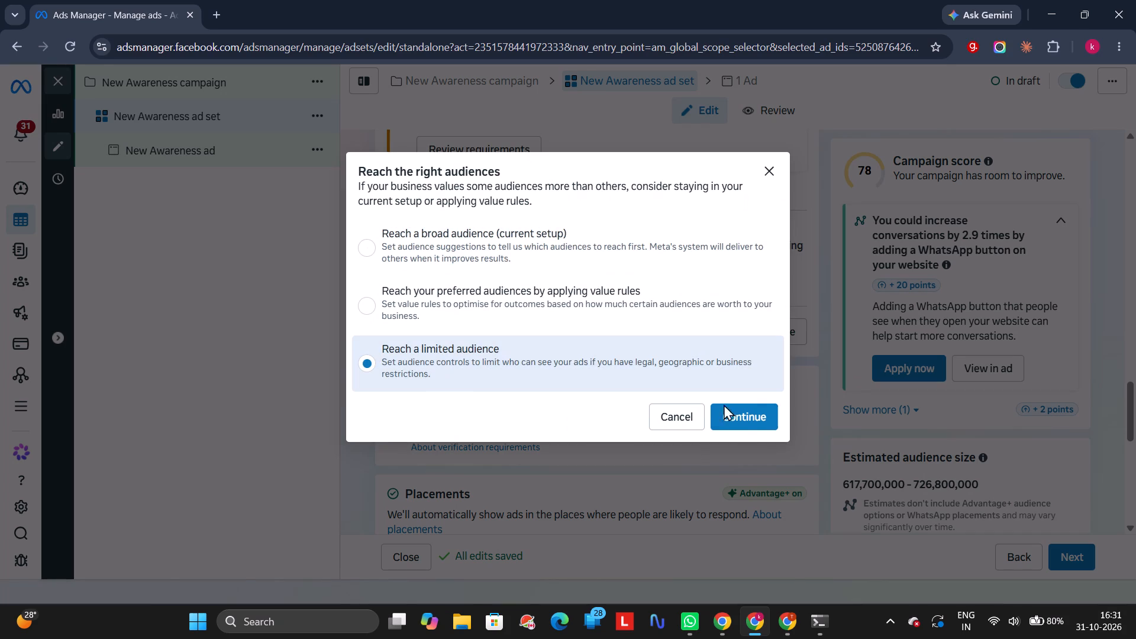
pyautogui.click(745, 414)
# Open the audience's Locations setting for editing and expand its map.
pyautogui.scroll(5, 745, 414)
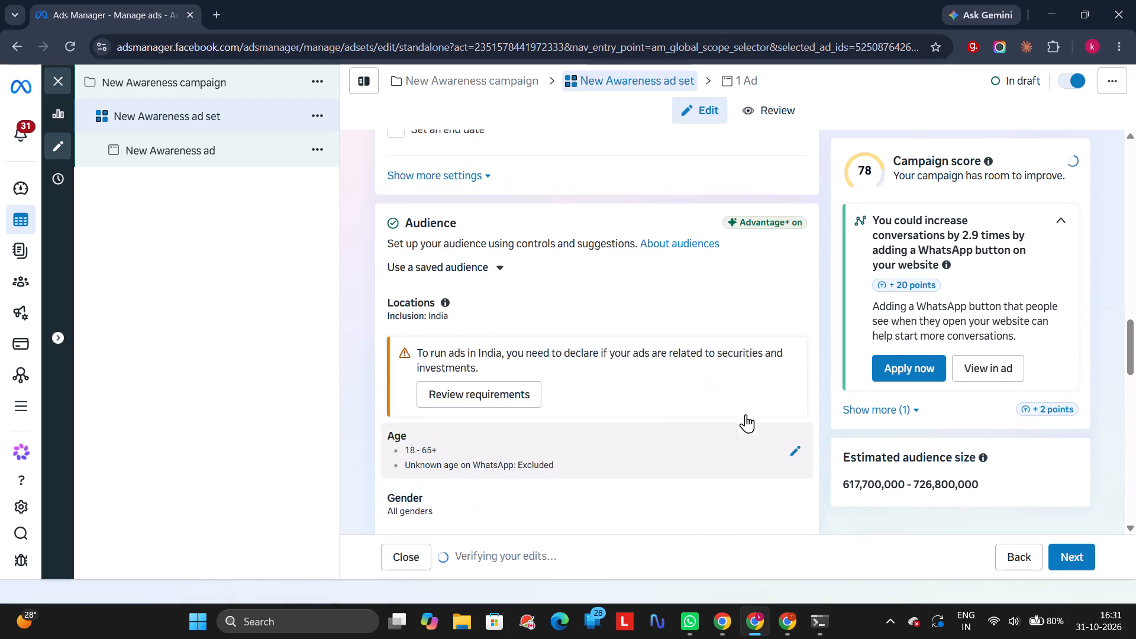
pyautogui.hscroll(1, 745, 414)
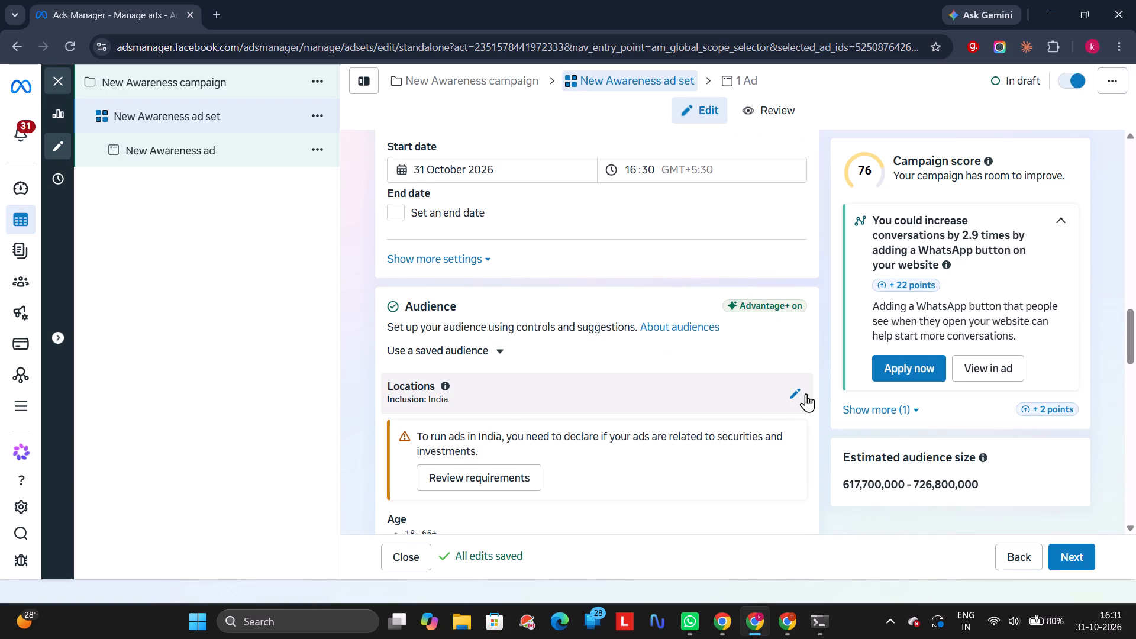
pyautogui.click(806, 393)
pyautogui.click(522, 494)
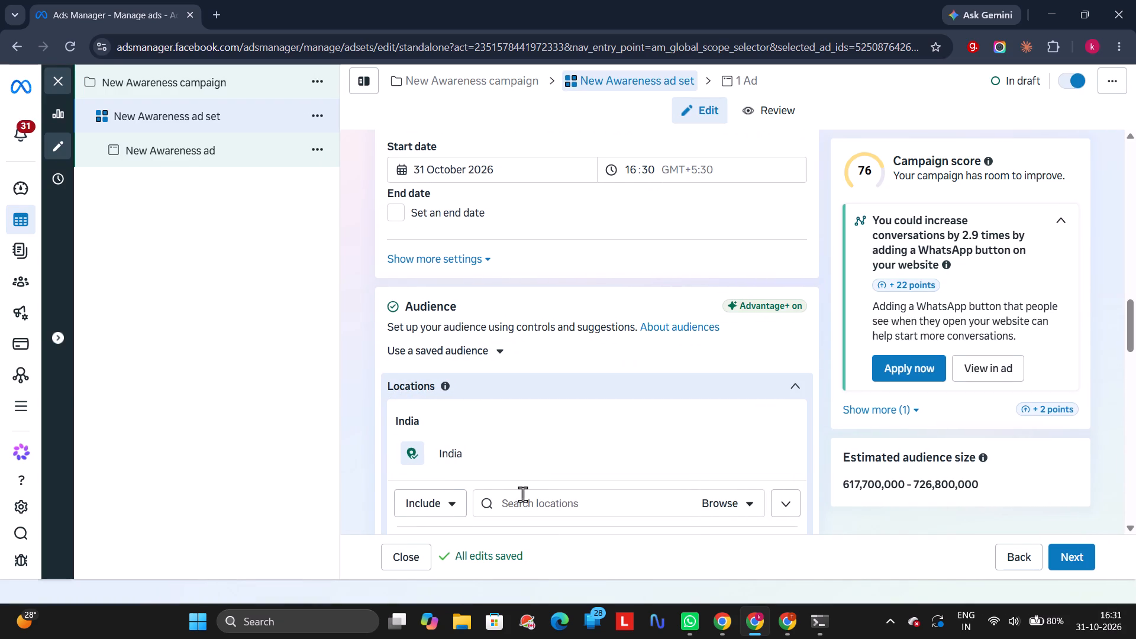
pyautogui.scroll(-3, 522, 494)
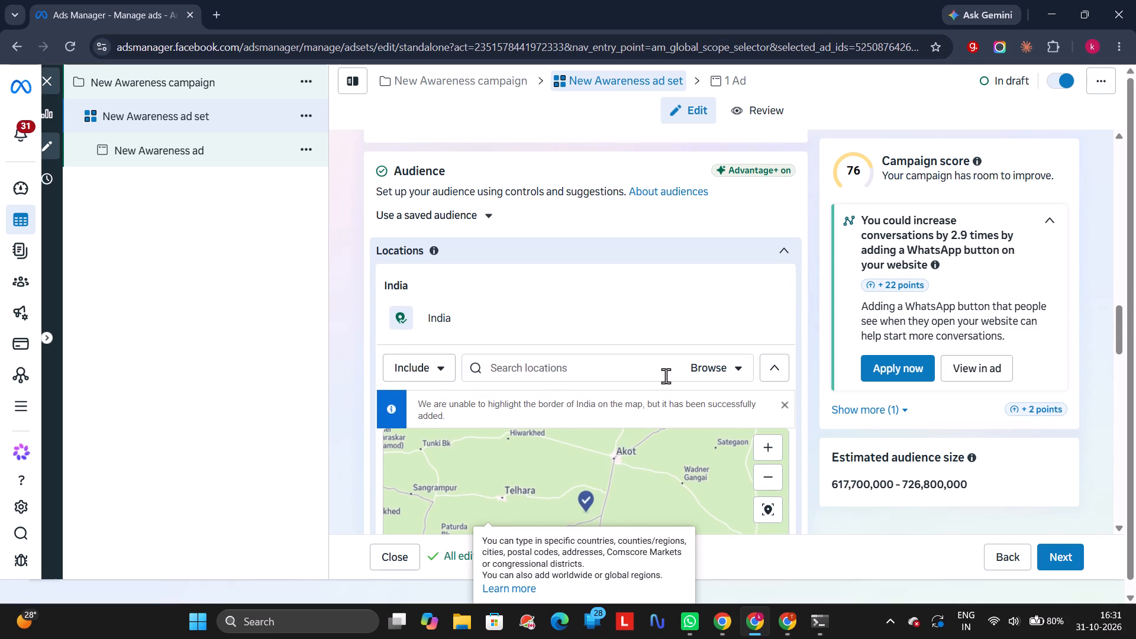
pyautogui.scroll(-2, 666, 376)
# Examine the targeted India location on the map, from close-up village detail out to northern India and its neighbouring countries.
pyautogui.click(773, 401)
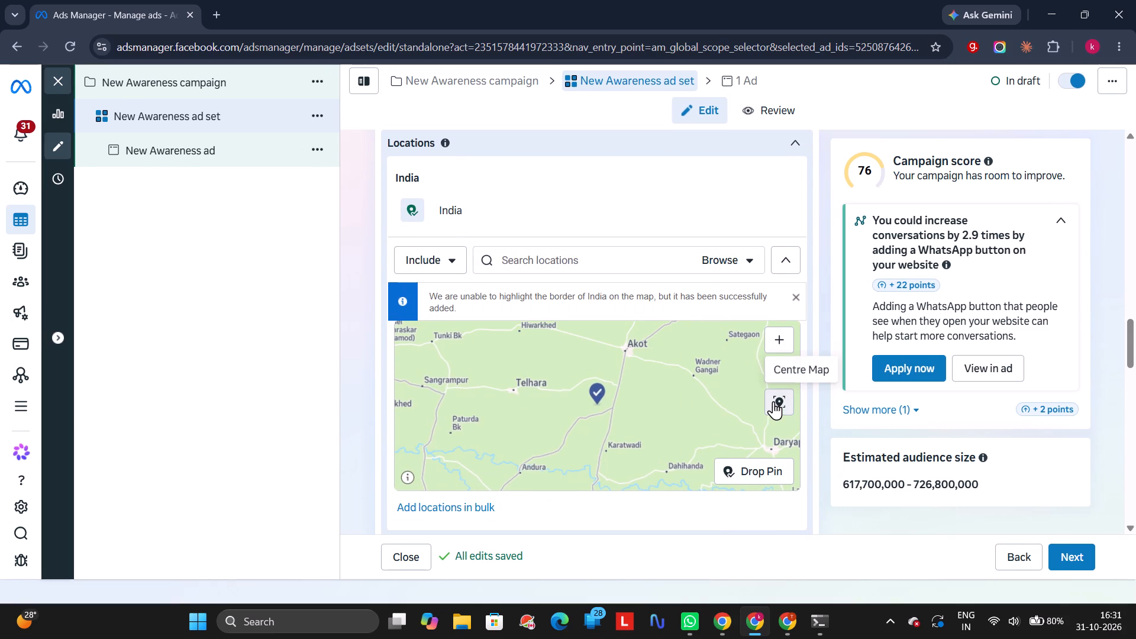
pyautogui.click(773, 401)
pyautogui.click(739, 467)
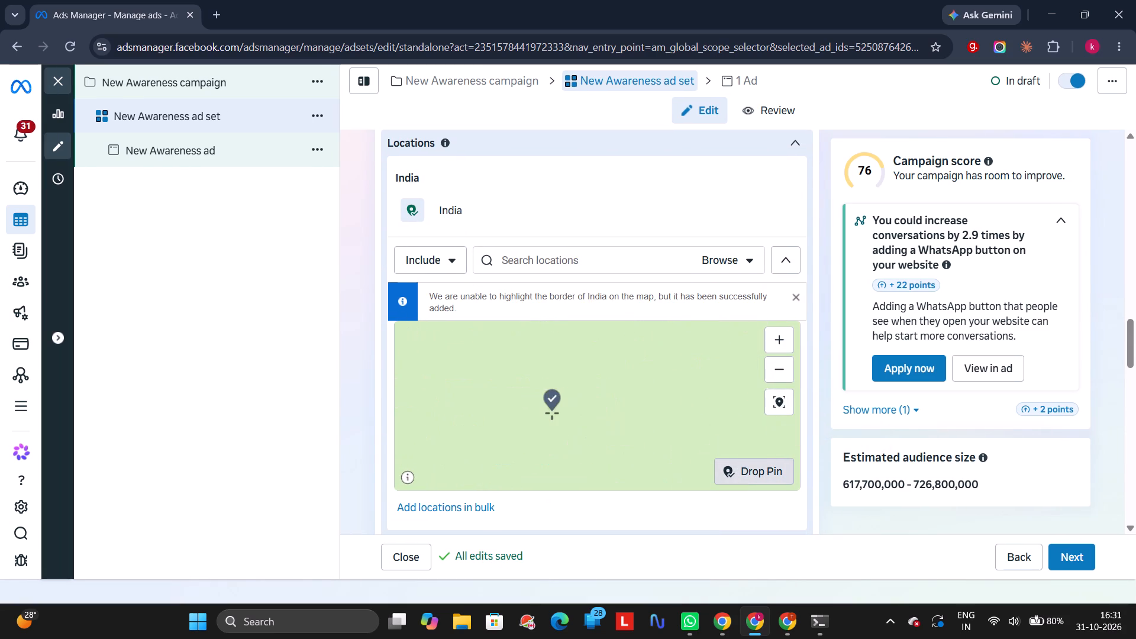
pyautogui.click(782, 406)
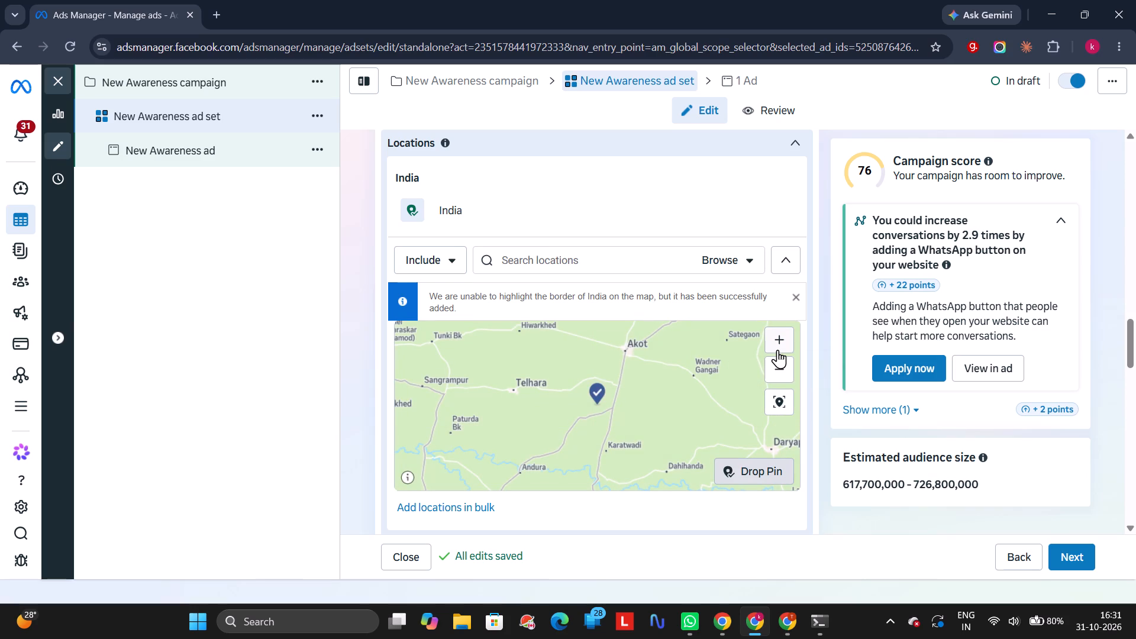
pyautogui.click(777, 350)
pyautogui.click(777, 350)
pyautogui.click(777, 350)
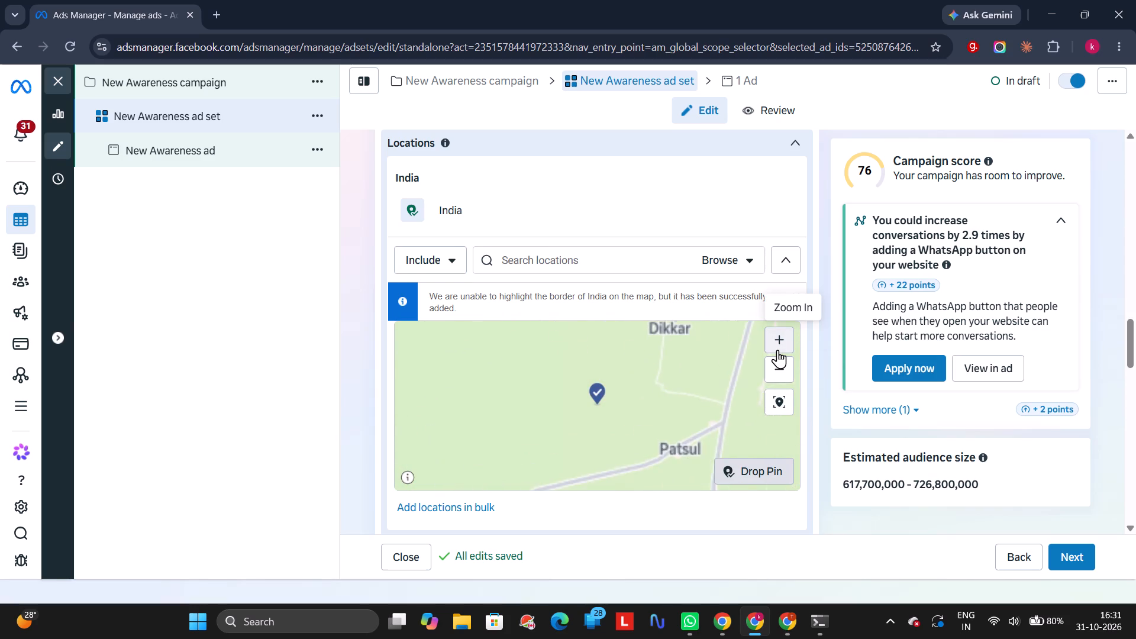
pyautogui.click(777, 350)
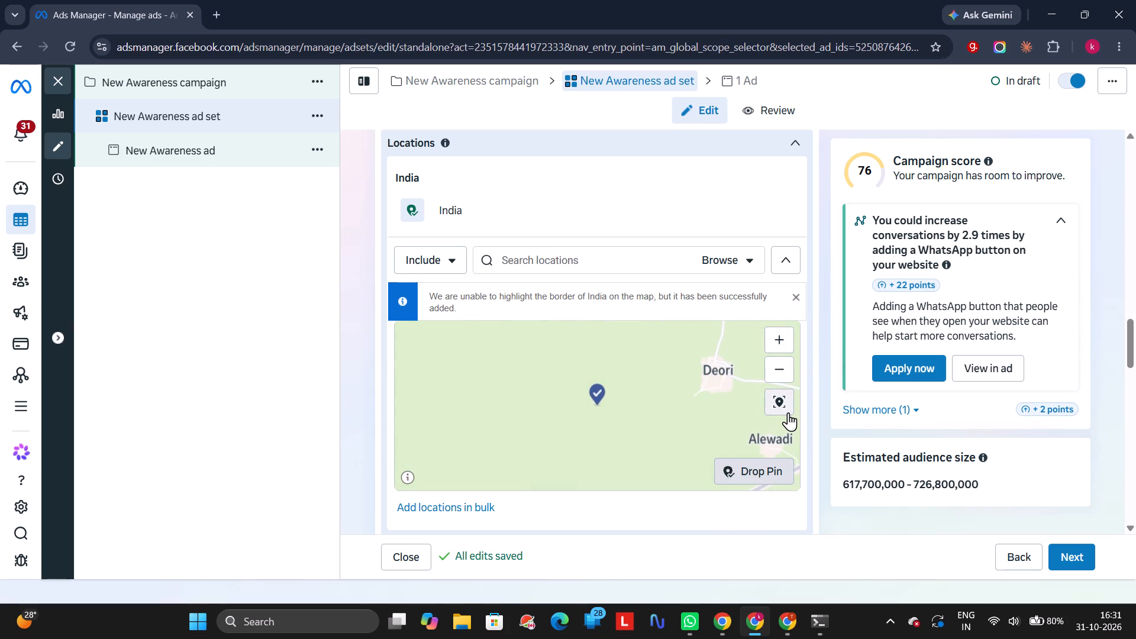
pyautogui.click(788, 412)
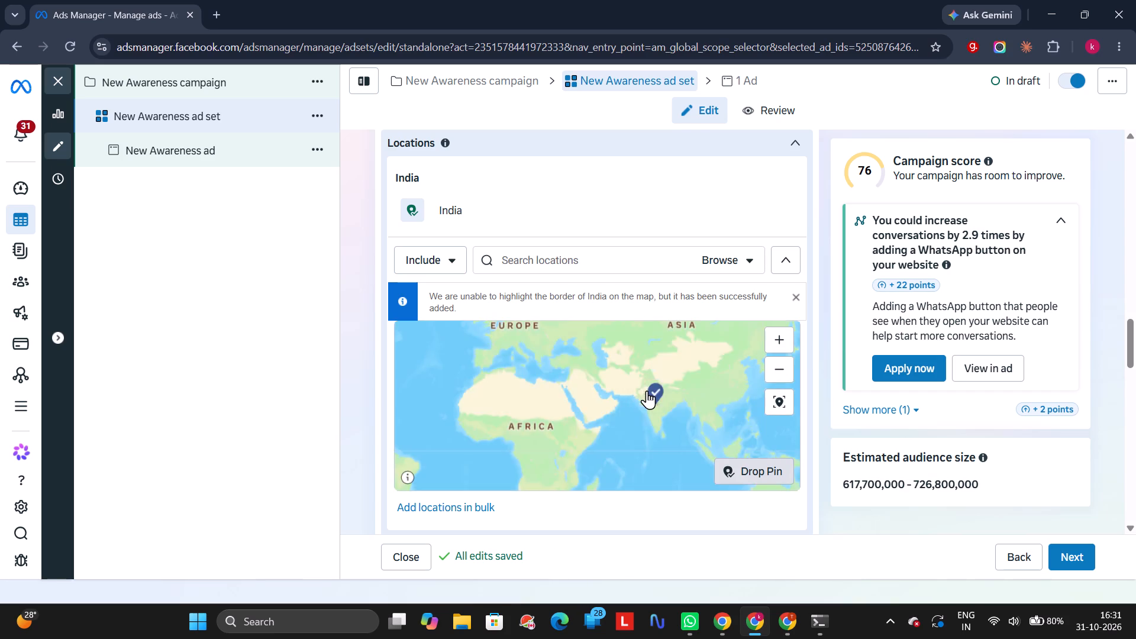
pyautogui.moveTo(647, 390); pyautogui.dragTo(580, 443)
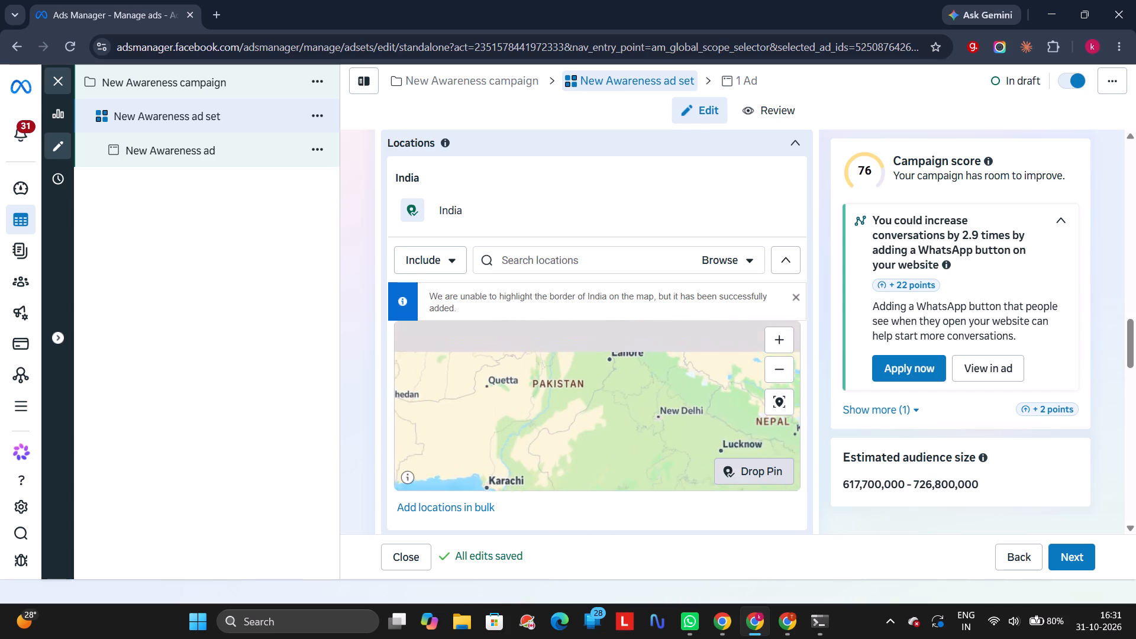
pyautogui.moveTo(580, 443); pyautogui.dragTo(564, 458)
pyautogui.moveTo(612, 428); pyautogui.dragTo(566, 411)
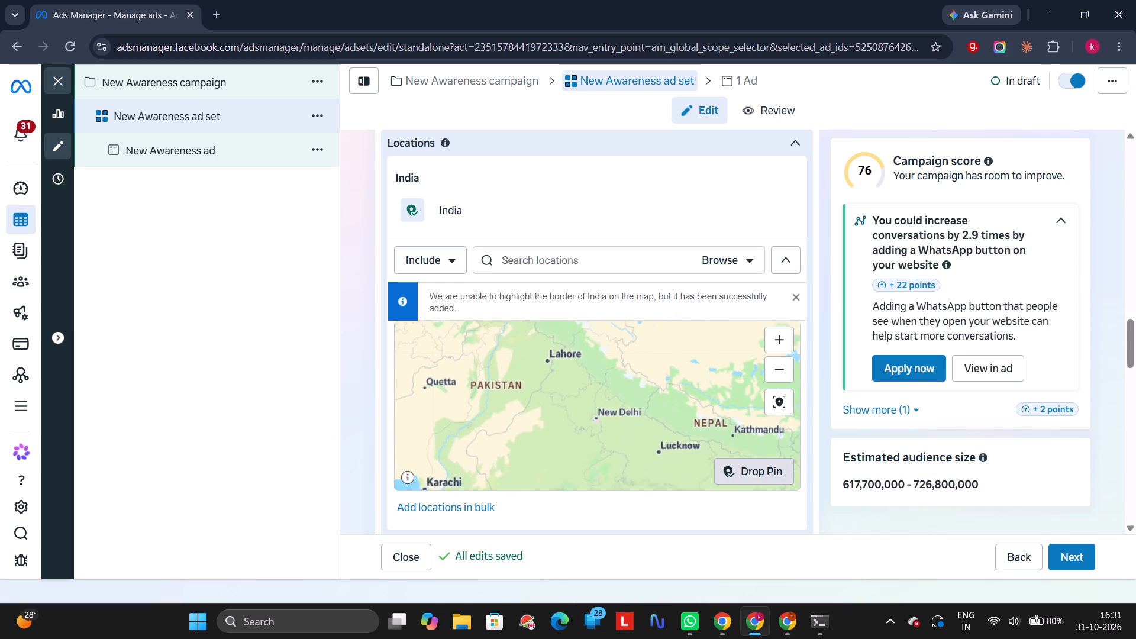
pyautogui.moveTo(566, 411); pyautogui.dragTo(553, 390)
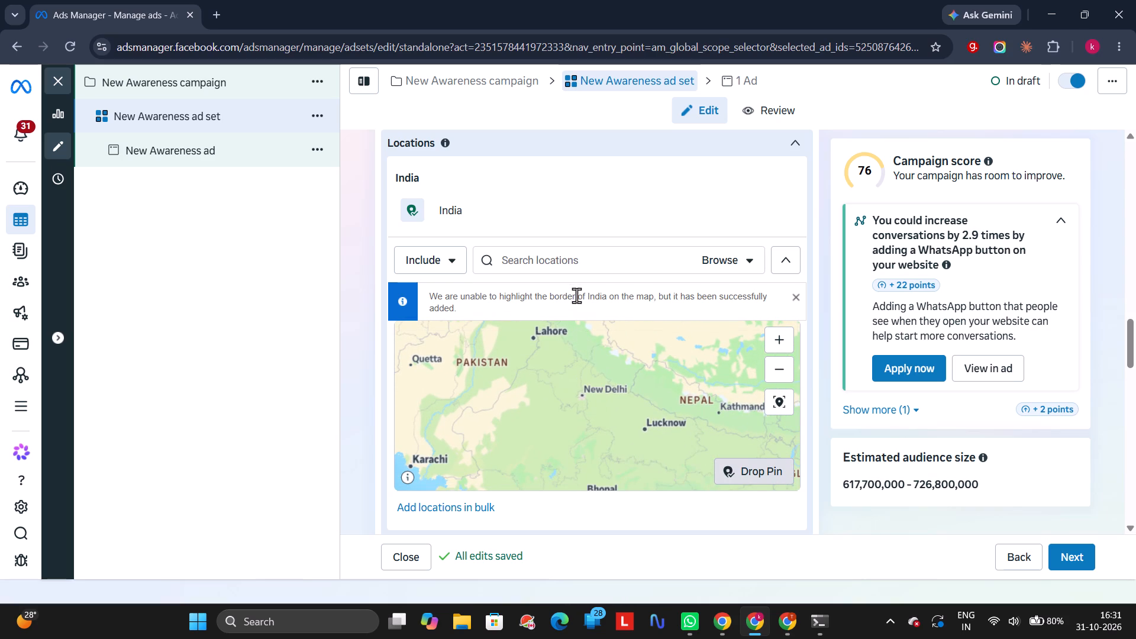
# Search the audience locations for chandigarh and include the county-level Chandigarh, India result.
pyautogui.click(576, 270)
pyautogui.click(576, 270)
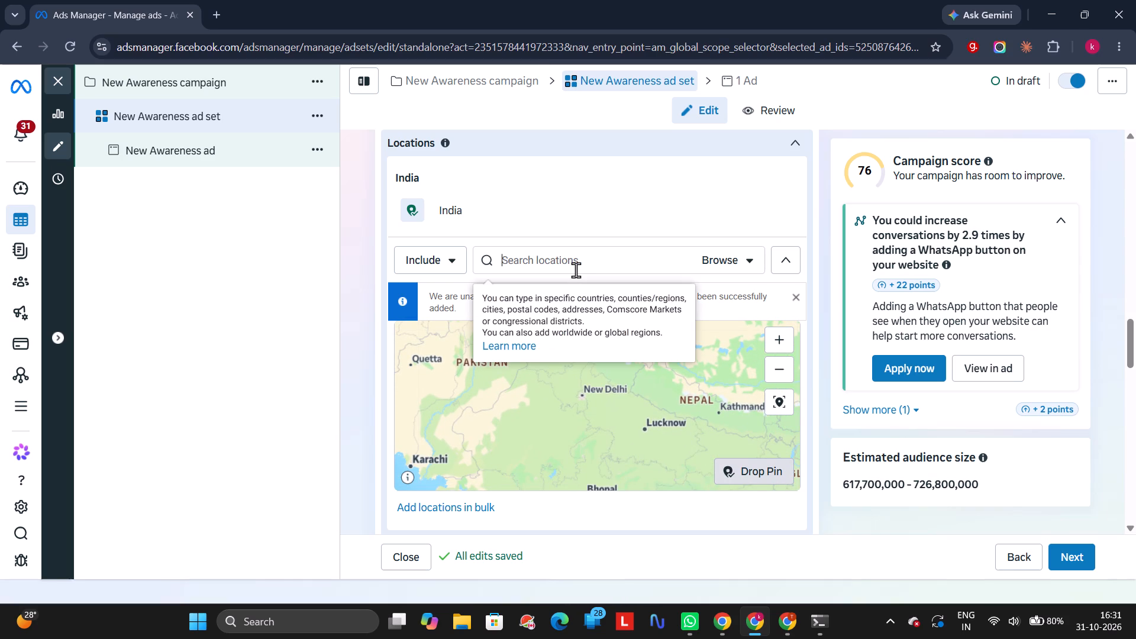
pyautogui.write('ca')
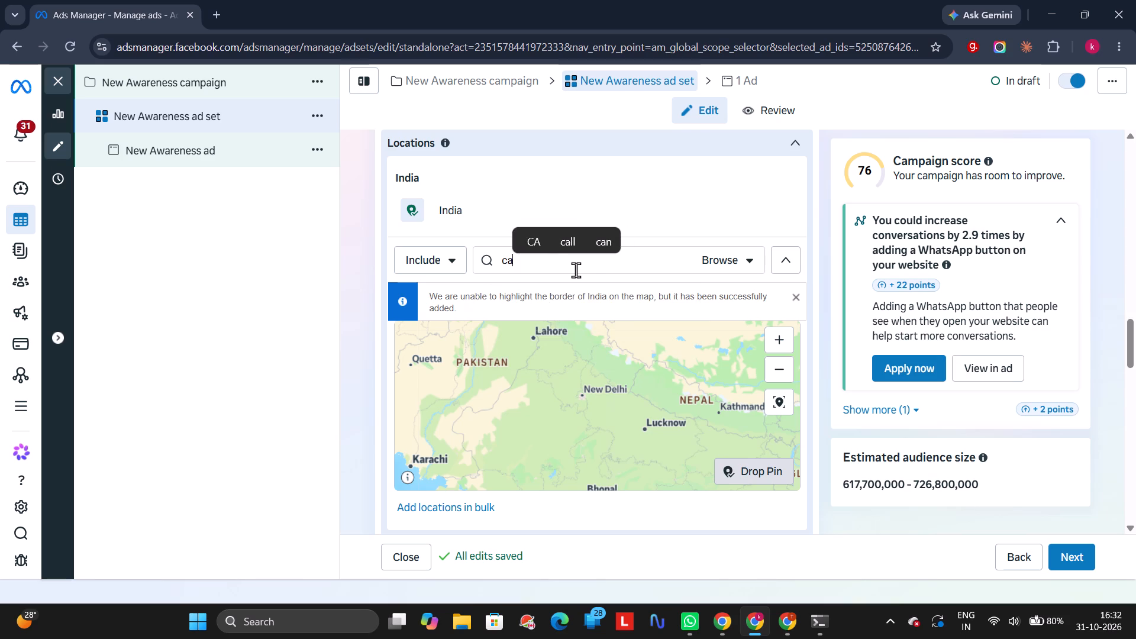
pyautogui.press('BackSpace')
pyautogui.press('h')
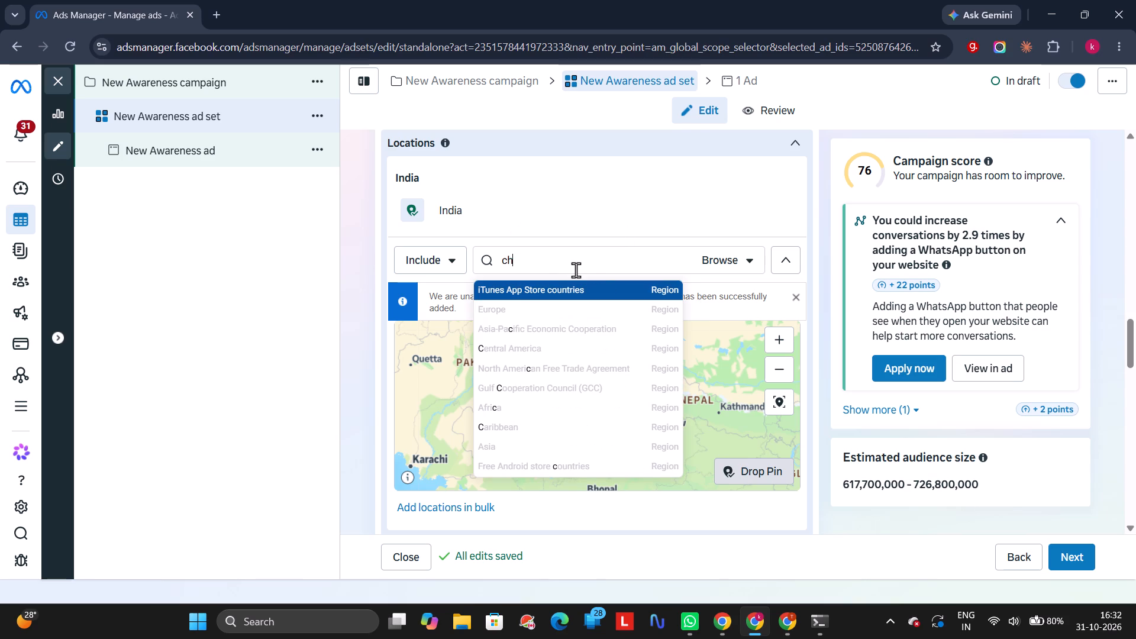
pyautogui.write('ando')
pyautogui.press('BackSpace')
pyautogui.write('igarh')
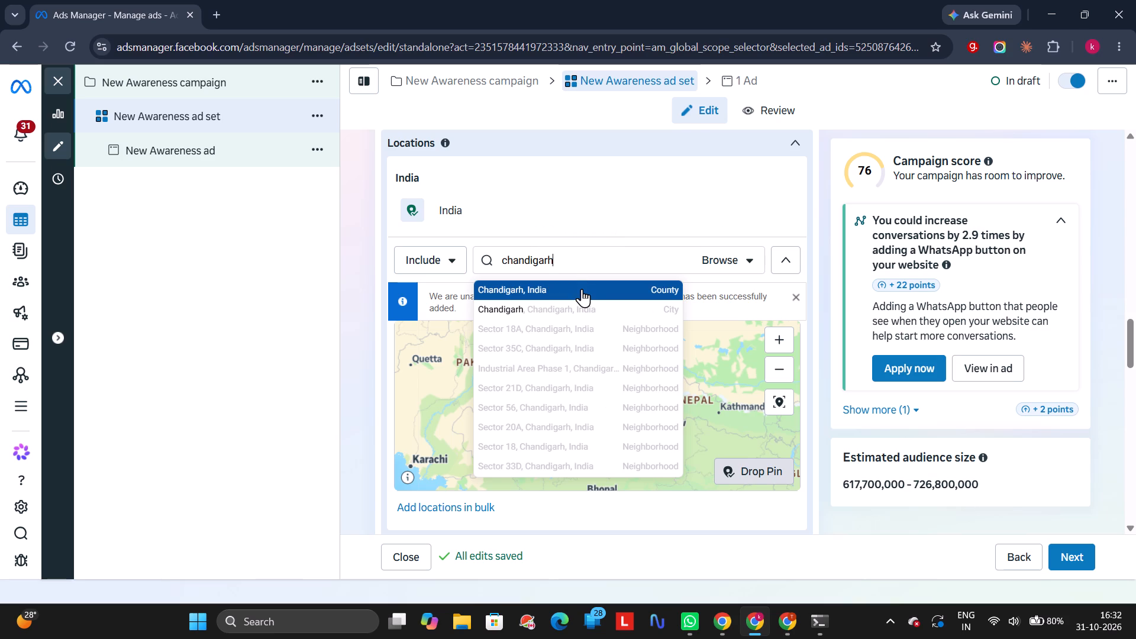
pyautogui.click(583, 291)
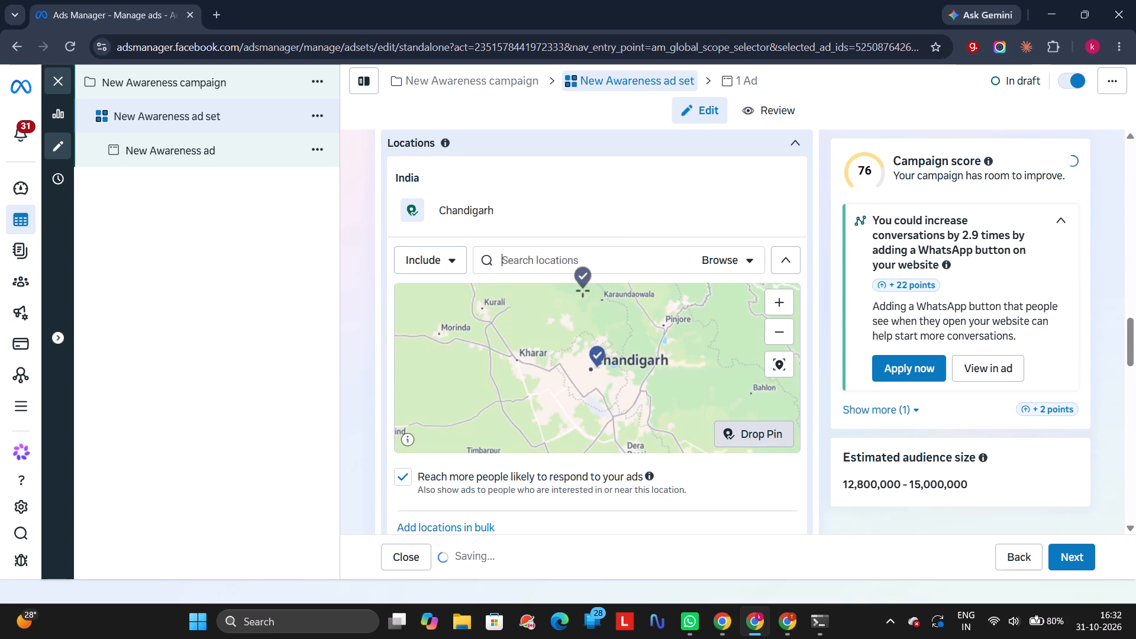
# Turn off the option to reach more people likely to respond to your ads for the Chandigarh location.
pyautogui.click(782, 296)
pyautogui.click(769, 431)
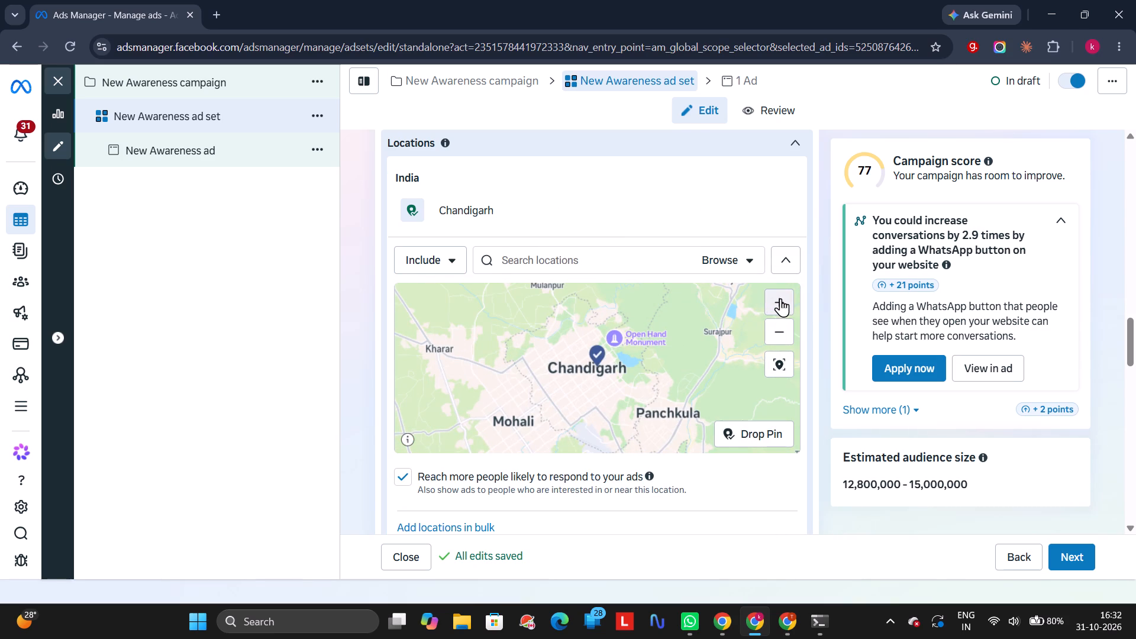
pyautogui.doubleClick(781, 298)
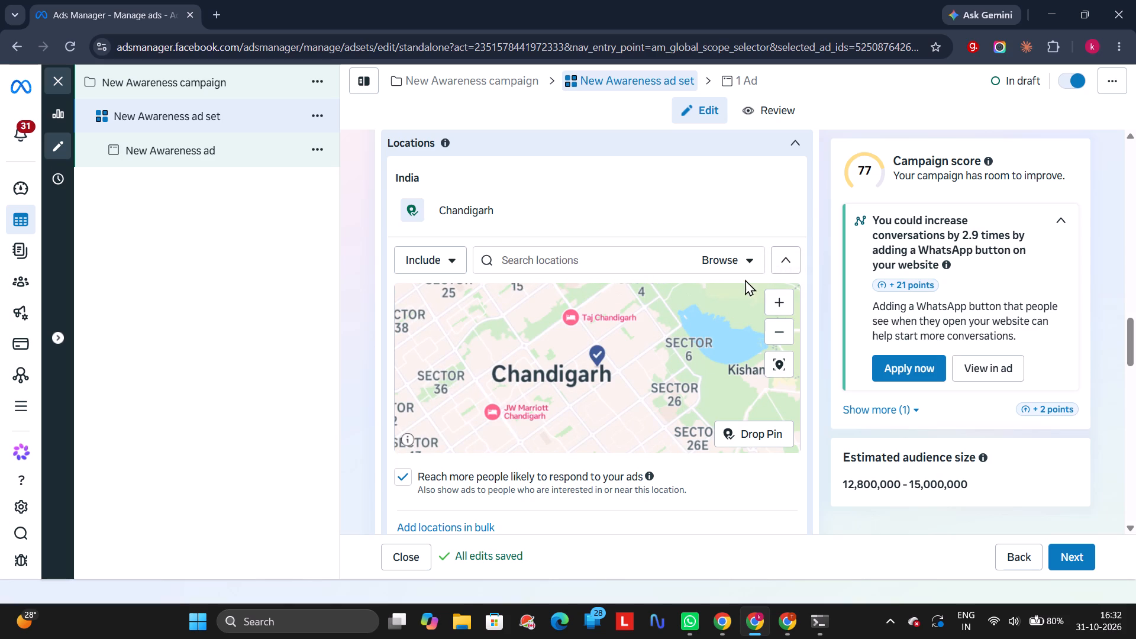
pyautogui.click(741, 207)
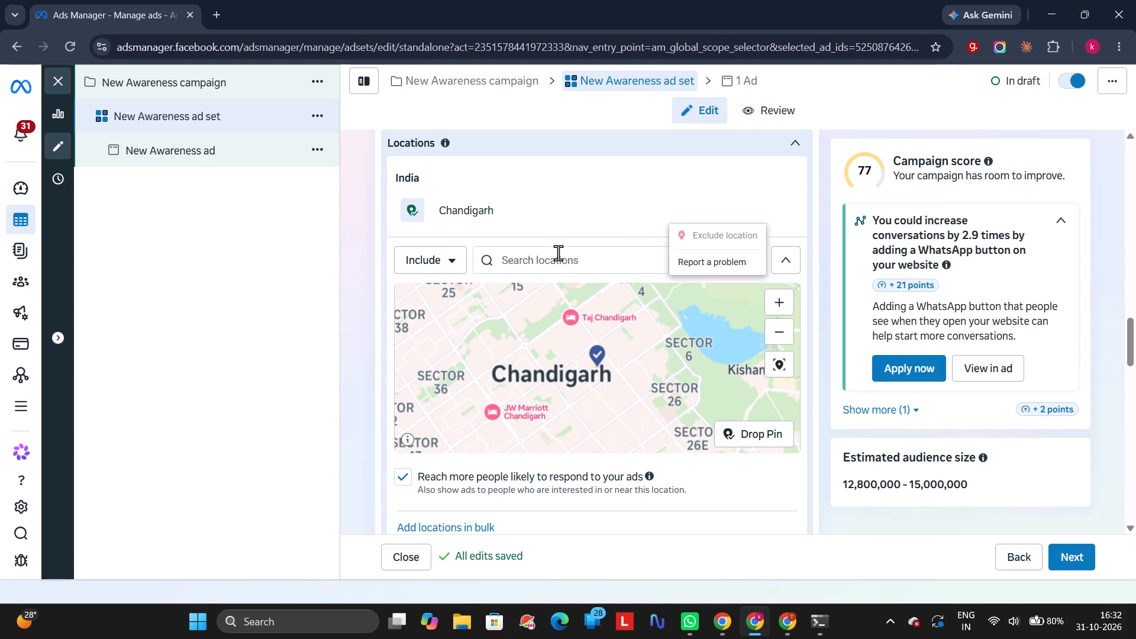
pyautogui.click(441, 476)
pyautogui.click(408, 479)
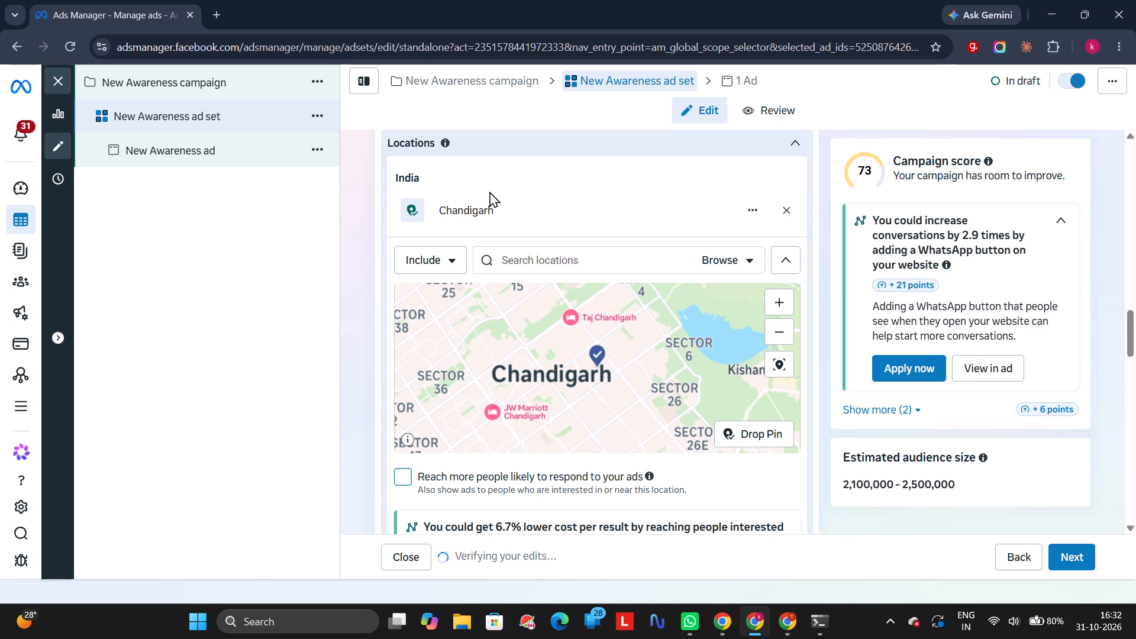
pyautogui.click(505, 195)
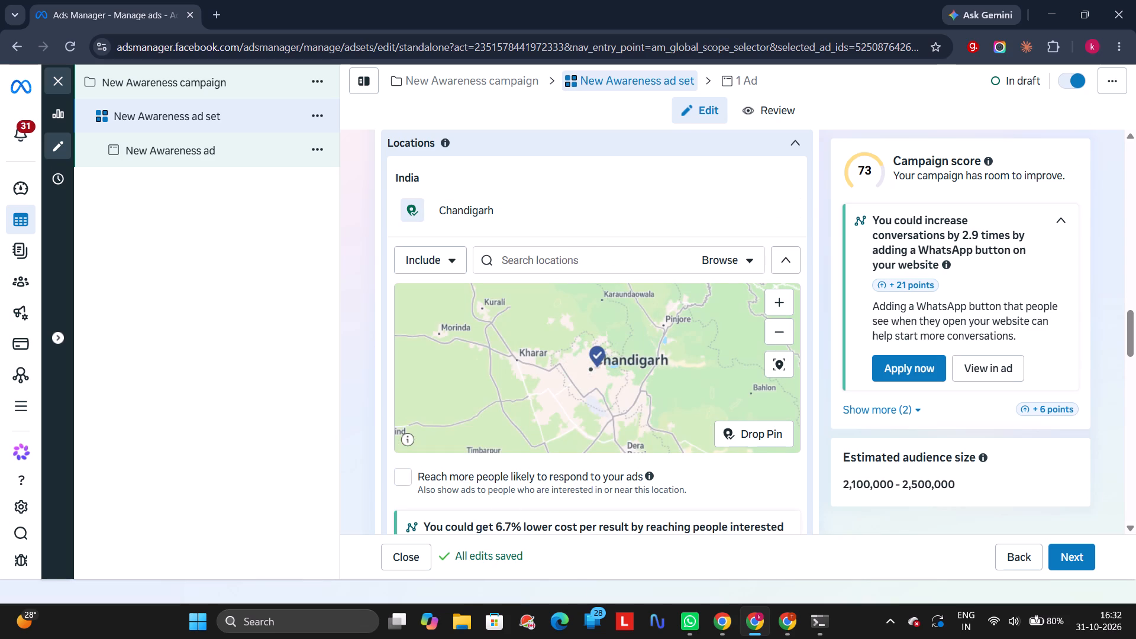
# Drop a location pin in central Chandigarh at about (30.7355, 76.7924).
pyautogui.click(738, 431)
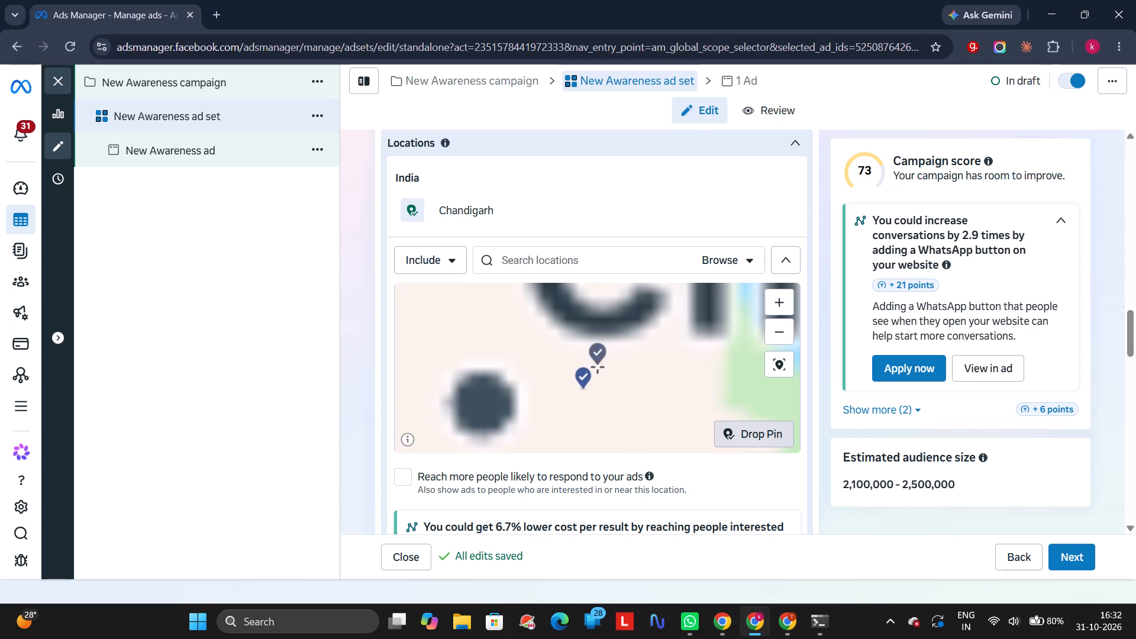
pyautogui.click(595, 388)
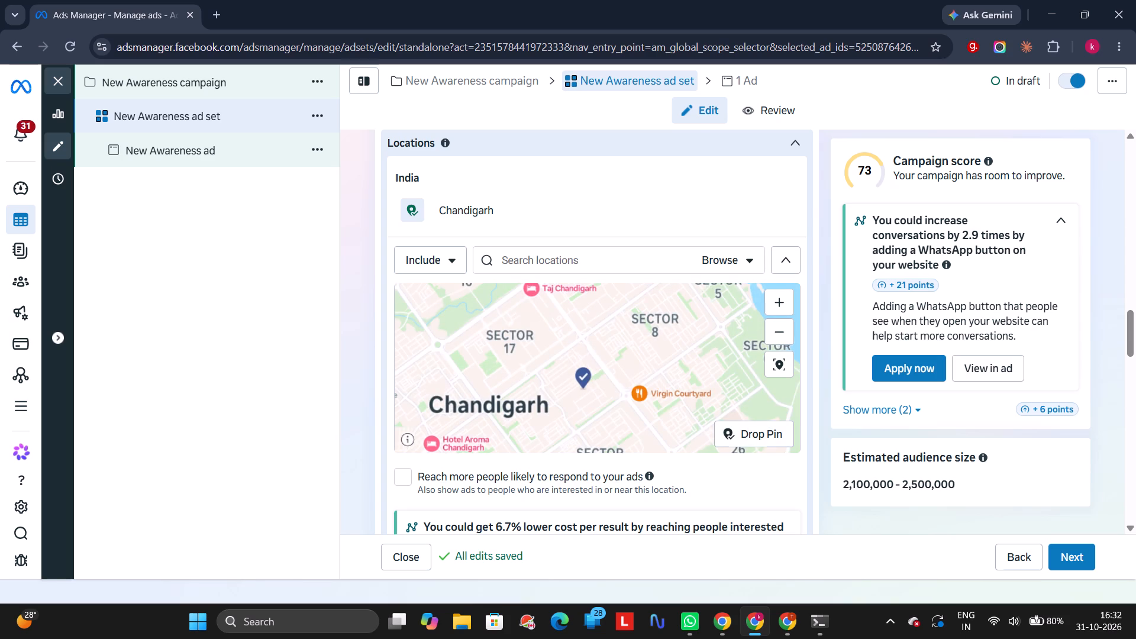
pyautogui.scroll(-1, 541, 209)
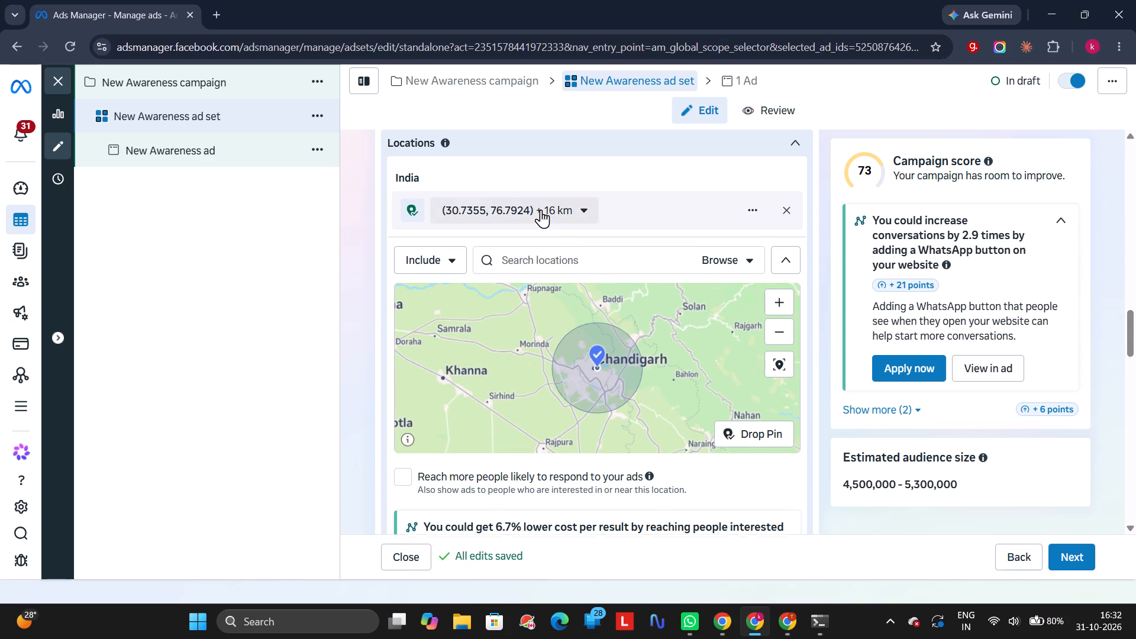
# Examine the area covered by the dropped pin's radius, from Chandigarh and its neighbouring towns out to the wider region.
pyautogui.scroll(-1, 541, 209)
pyautogui.click(768, 294)
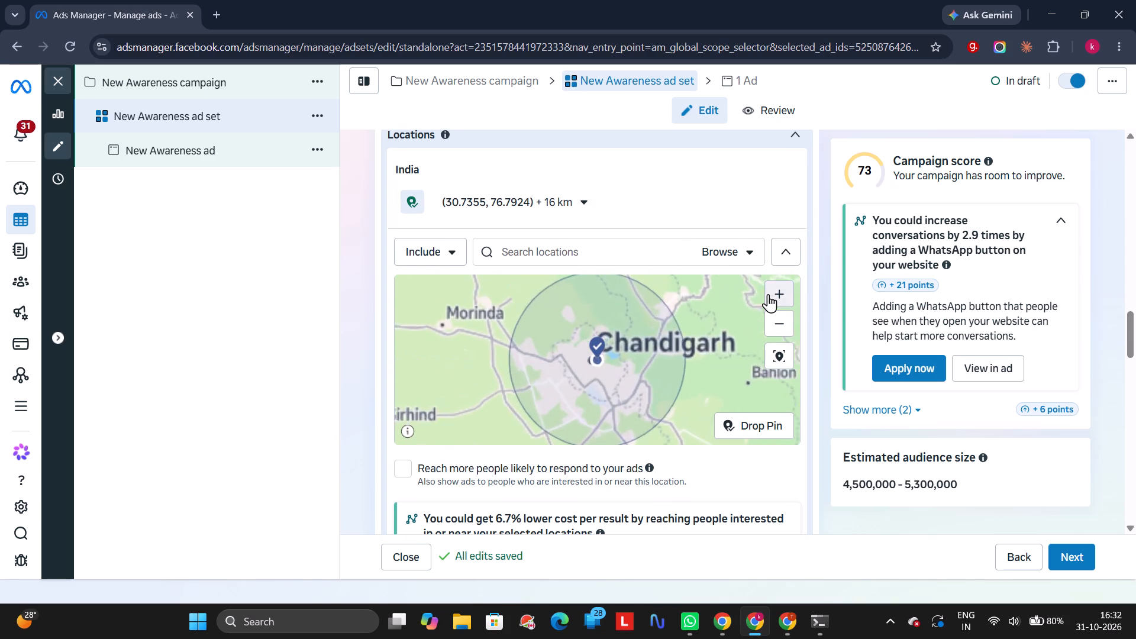
pyautogui.click(768, 294)
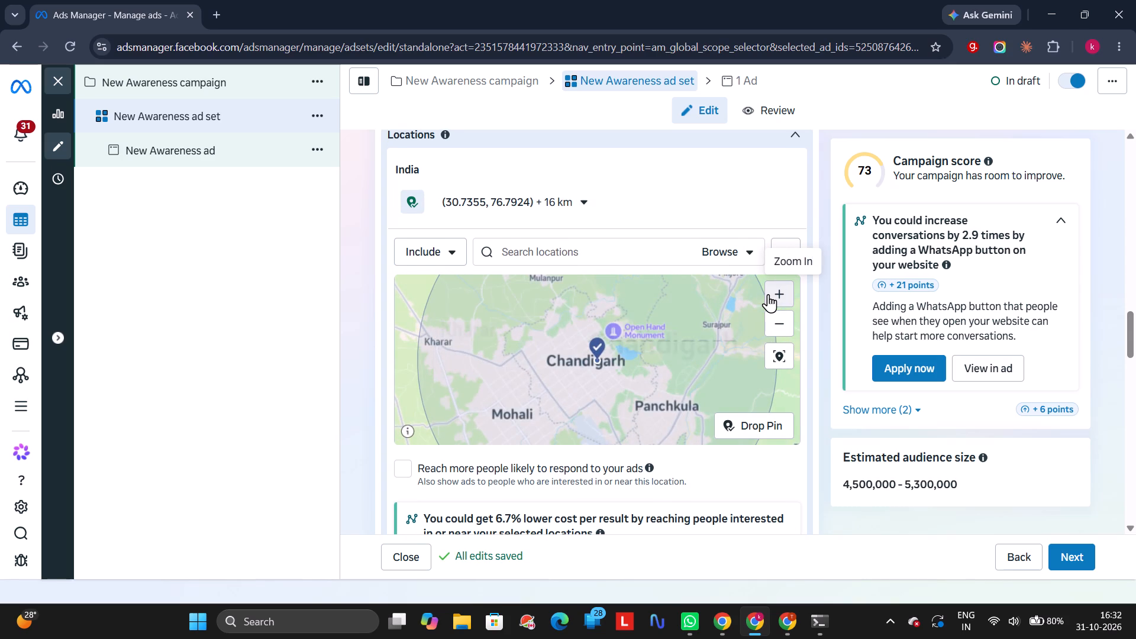
pyautogui.scroll(-1, 768, 294)
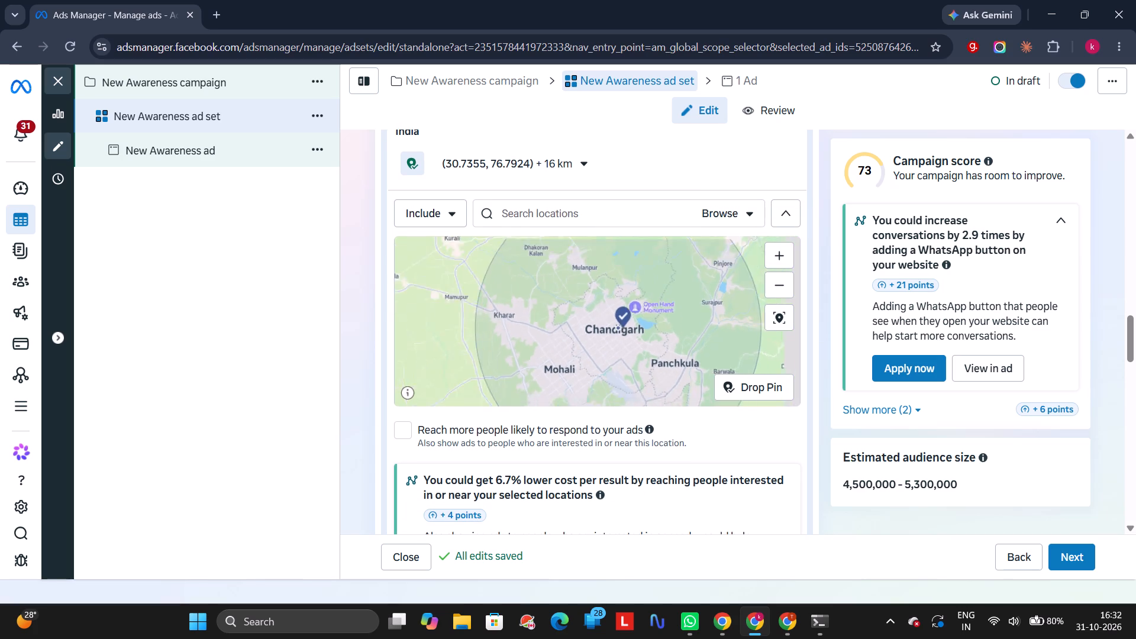
pyautogui.scroll(-1, 699, 345)
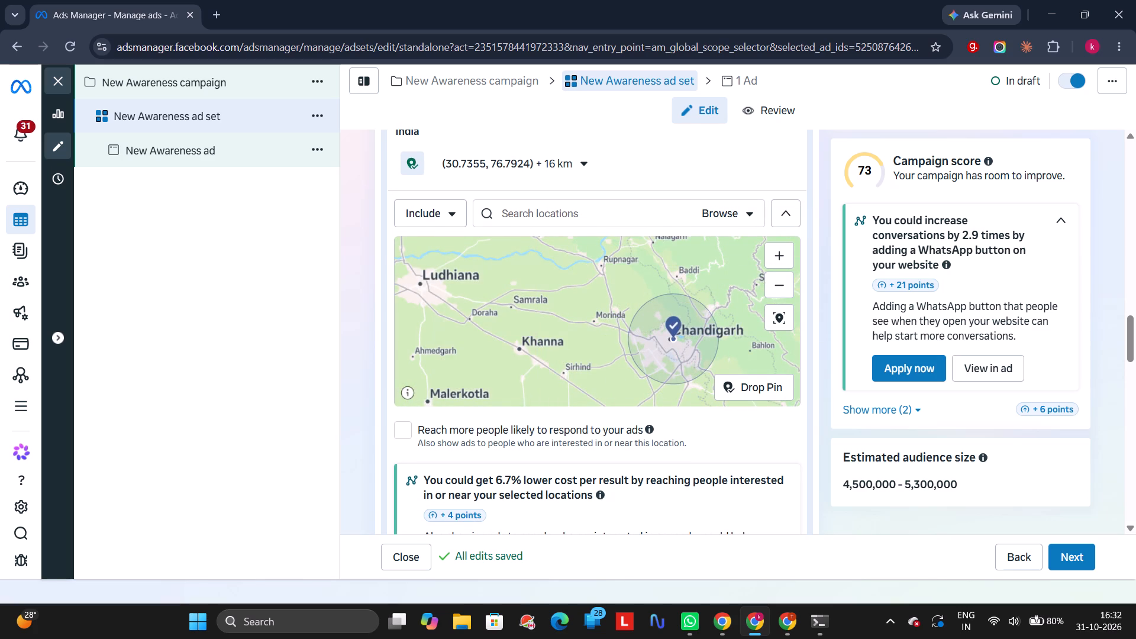
pyautogui.hscroll(-1, 746, 322)
pyautogui.moveTo(665, 317); pyautogui.dragTo(582, 302)
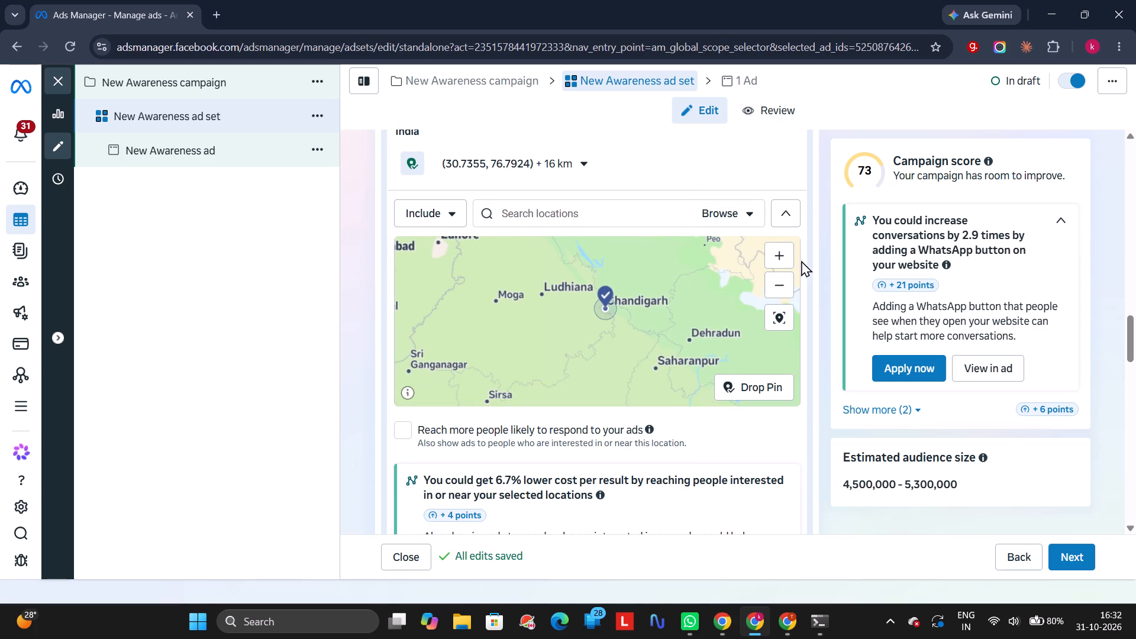
pyautogui.doubleClick(789, 254)
pyautogui.click(789, 254)
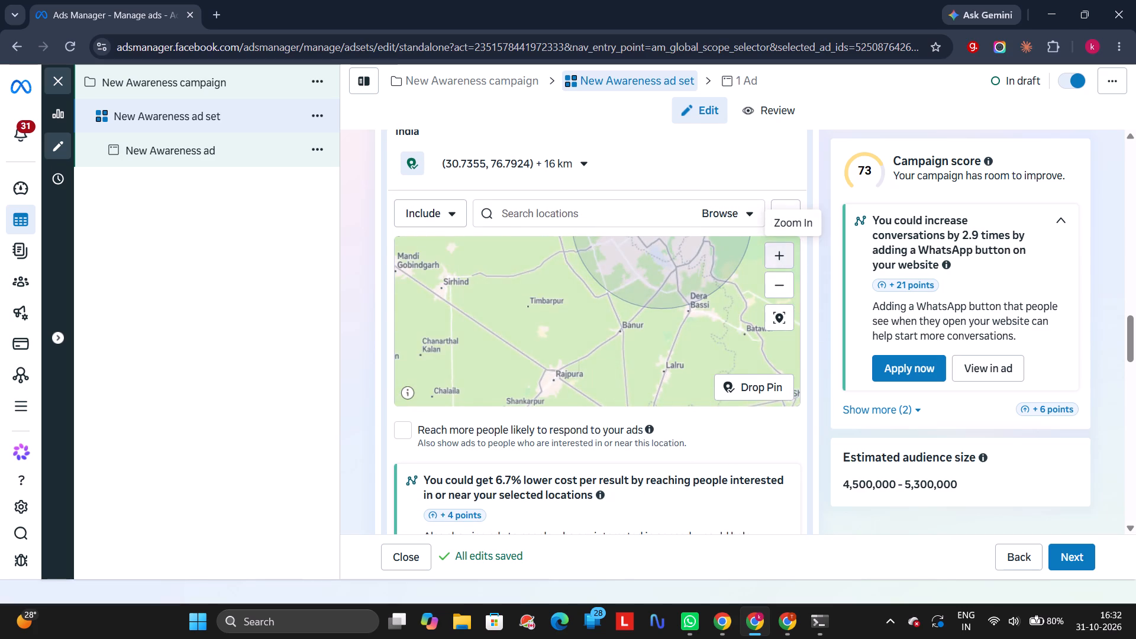
pyautogui.moveTo(724, 262); pyautogui.dragTo(674, 381)
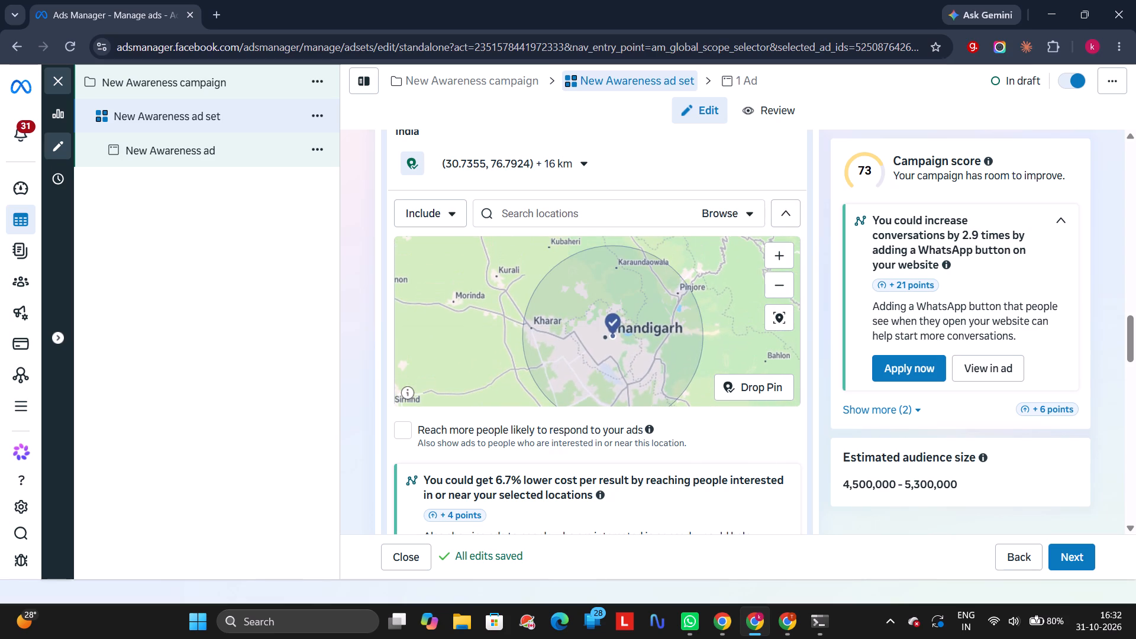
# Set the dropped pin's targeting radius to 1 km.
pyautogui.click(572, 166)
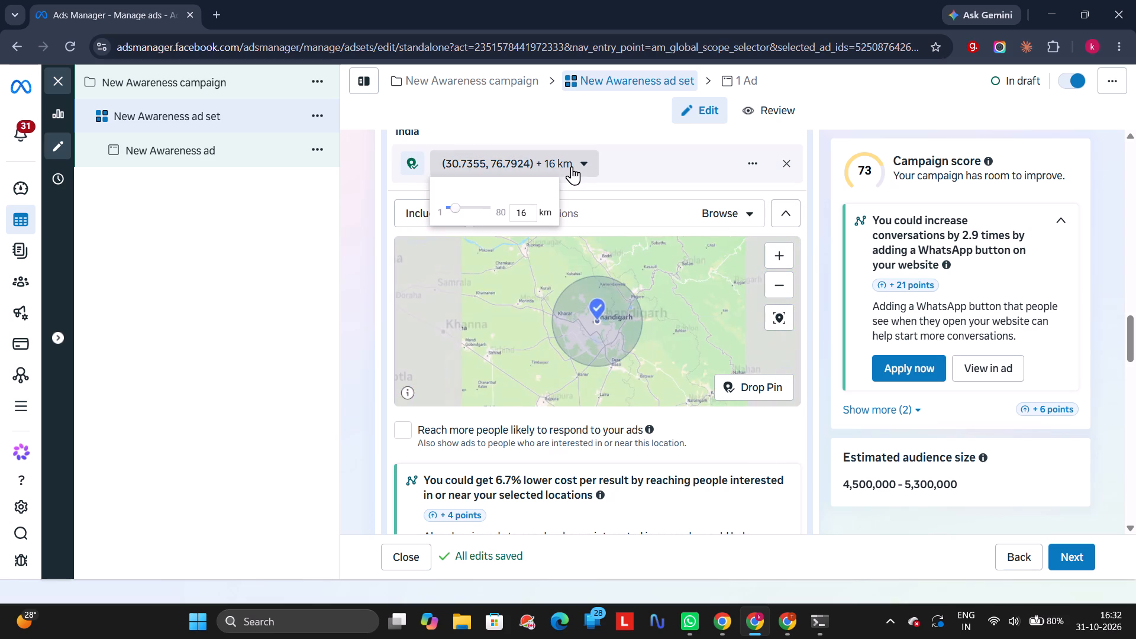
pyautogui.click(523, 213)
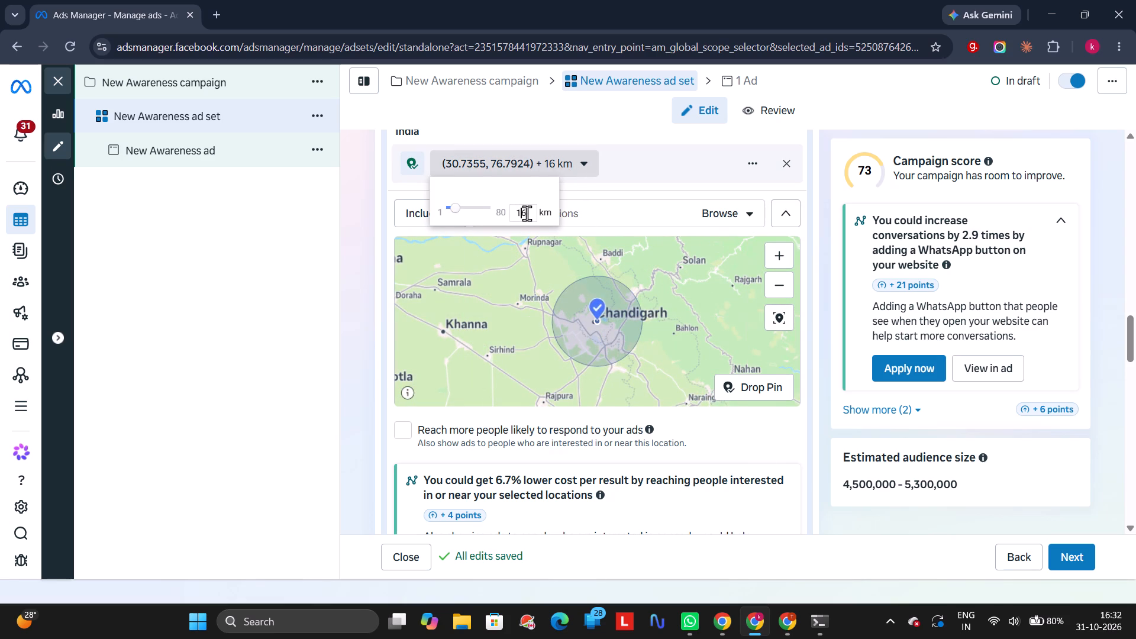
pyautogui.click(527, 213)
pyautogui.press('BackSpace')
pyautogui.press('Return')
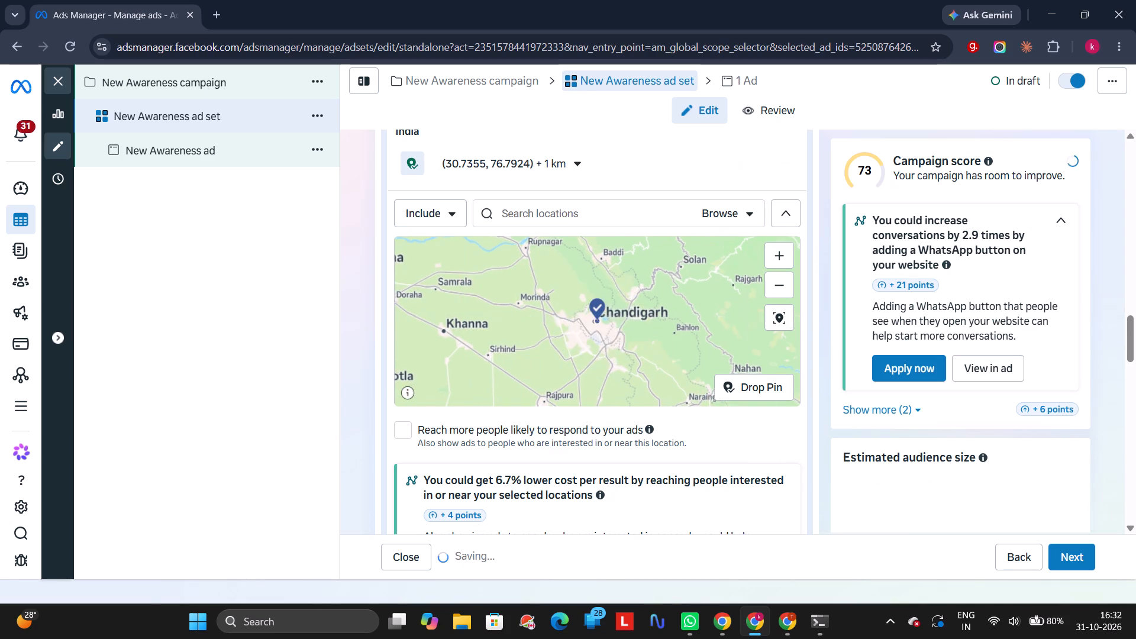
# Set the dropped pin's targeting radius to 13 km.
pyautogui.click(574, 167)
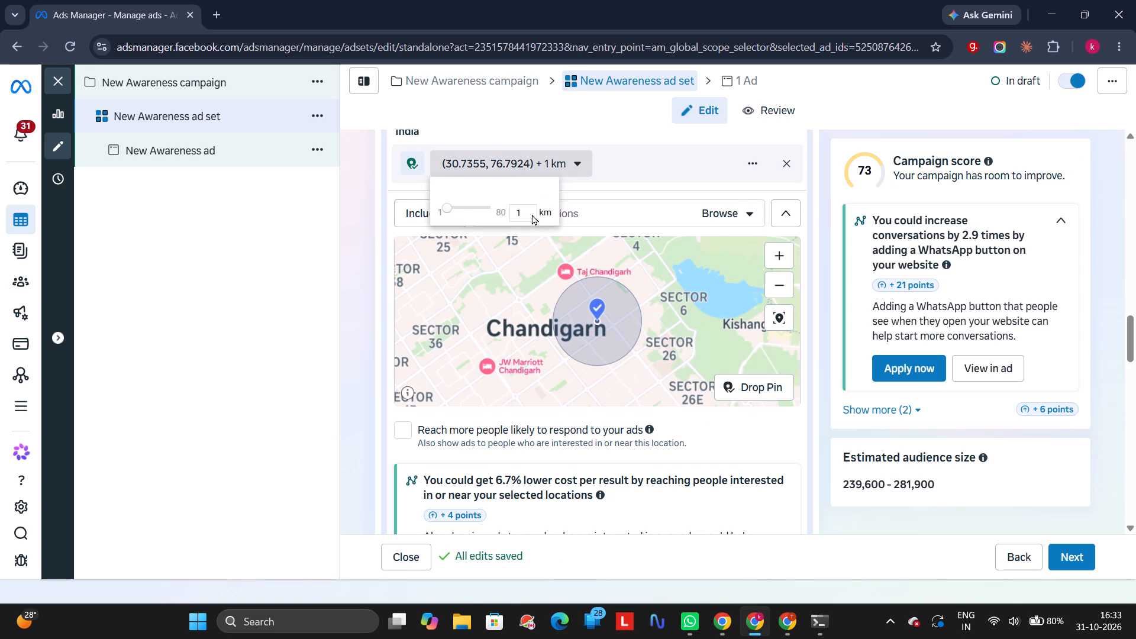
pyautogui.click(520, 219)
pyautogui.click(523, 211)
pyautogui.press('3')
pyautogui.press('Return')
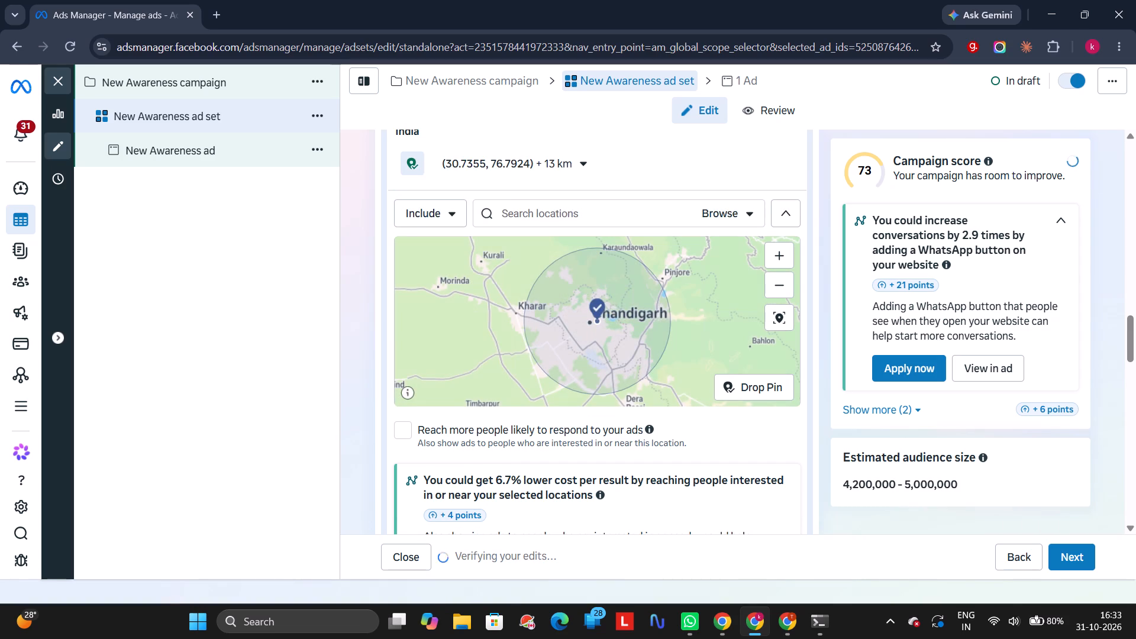
# Examine which places around Chandigarh the pin's radius covers, including Zirakpur, Panchkula and Barwala.
pyautogui.doubleClick(586, 347)
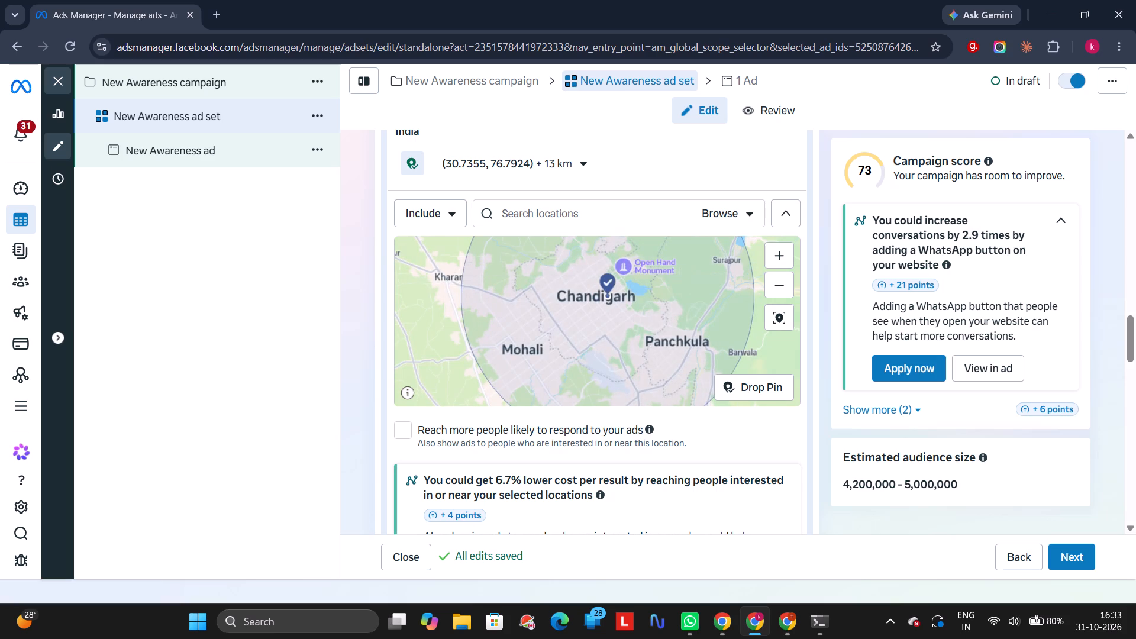
pyautogui.moveTo(598, 355); pyautogui.dragTo(547, 265)
pyautogui.doubleClick(621, 280)
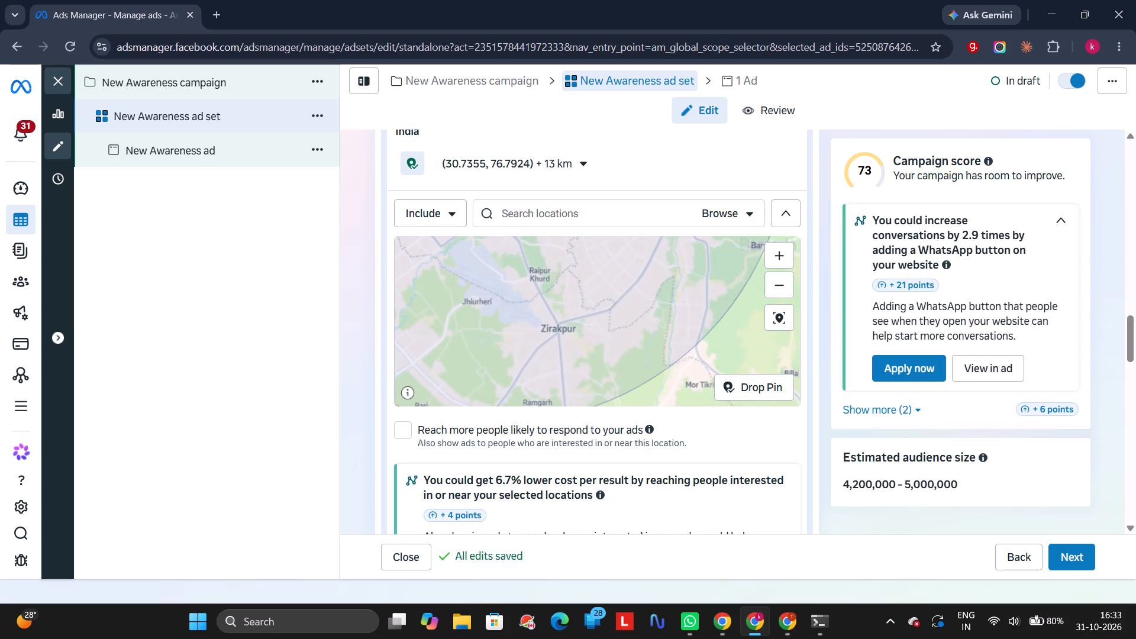
pyautogui.moveTo(616, 301); pyautogui.dragTo(589, 221)
pyautogui.moveTo(588, 274); pyautogui.dragTo(521, 360)
pyautogui.moveTo(535, 320); pyautogui.dragTo(524, 392)
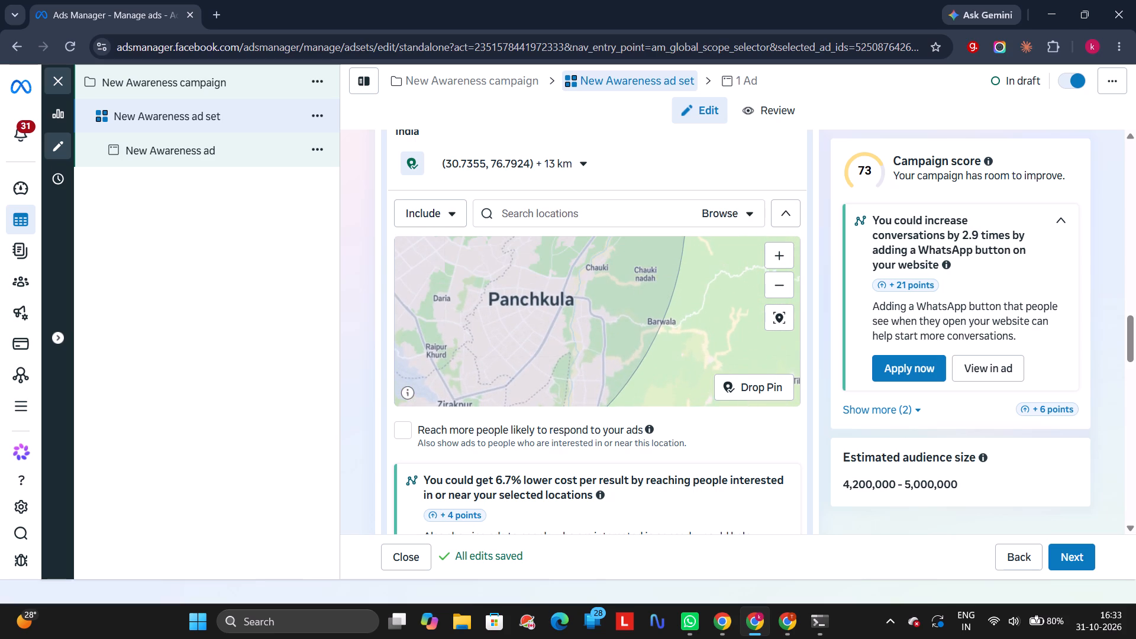
pyautogui.moveTo(543, 339); pyautogui.dragTo(540, 382)
pyautogui.moveTo(543, 346); pyautogui.dragTo(606, 383)
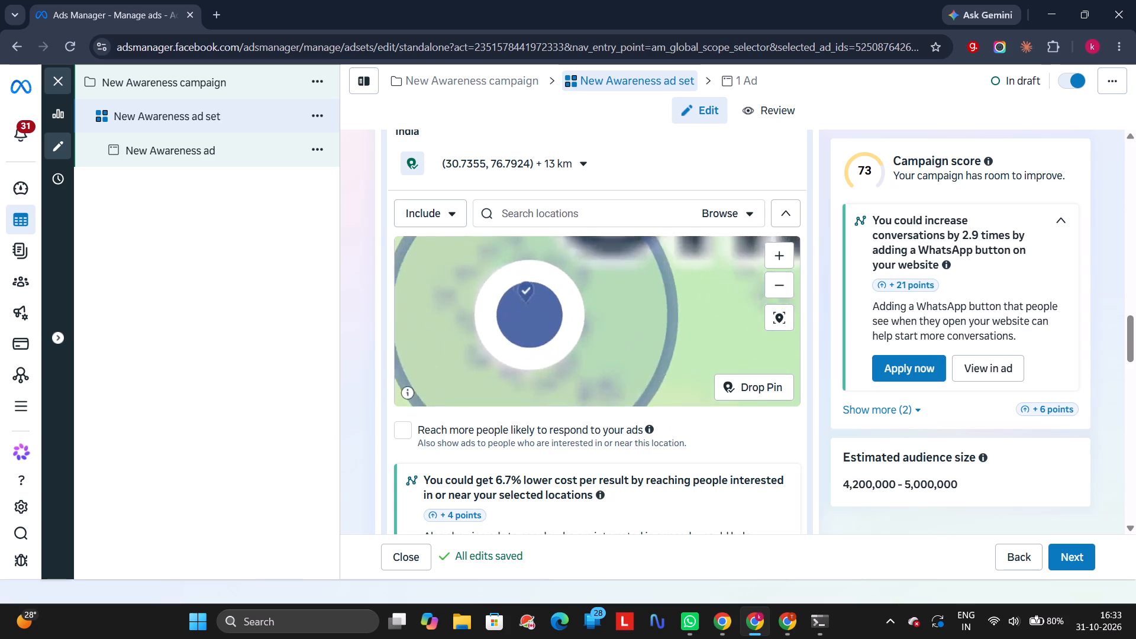
pyautogui.click(789, 283)
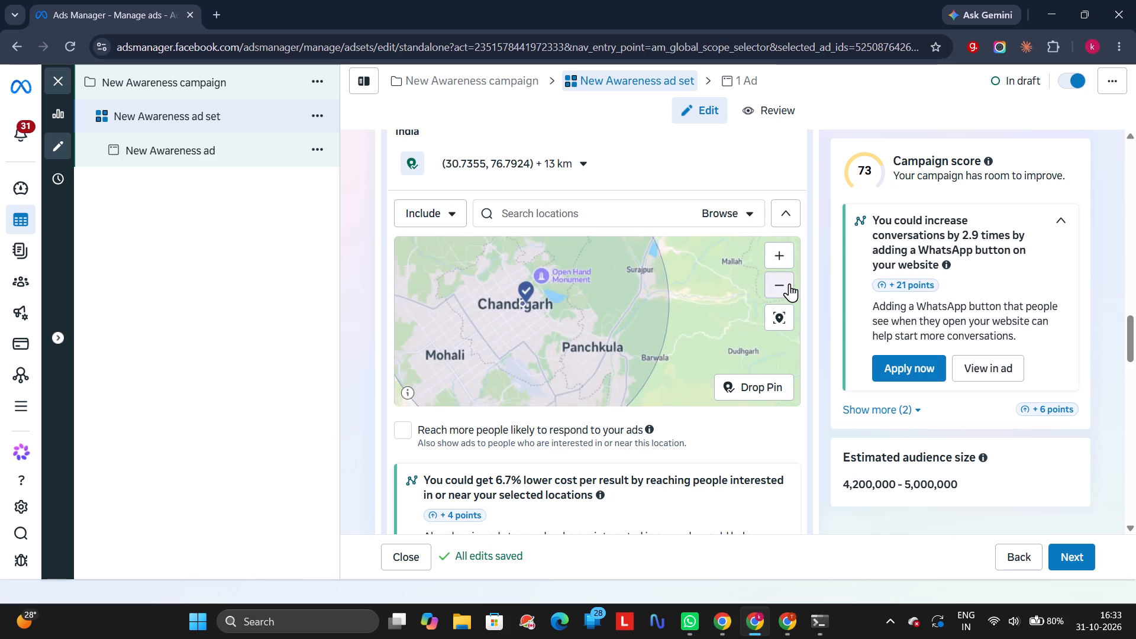
# Set the dropped pin's targeting radius to 15 km.
pyautogui.click(569, 159)
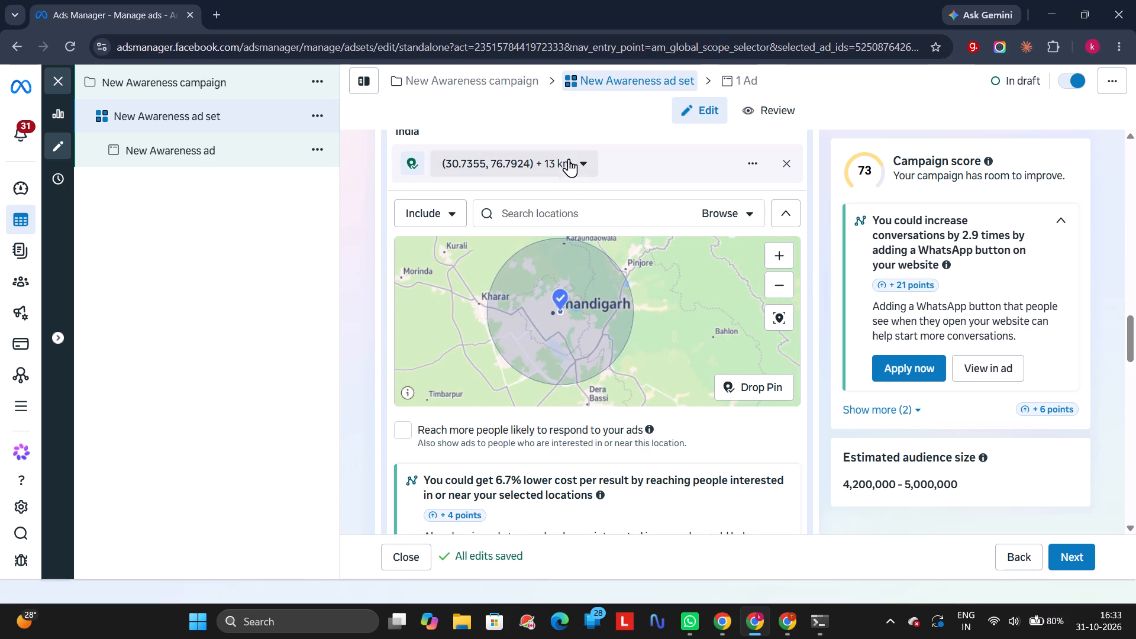
pyautogui.click(528, 218)
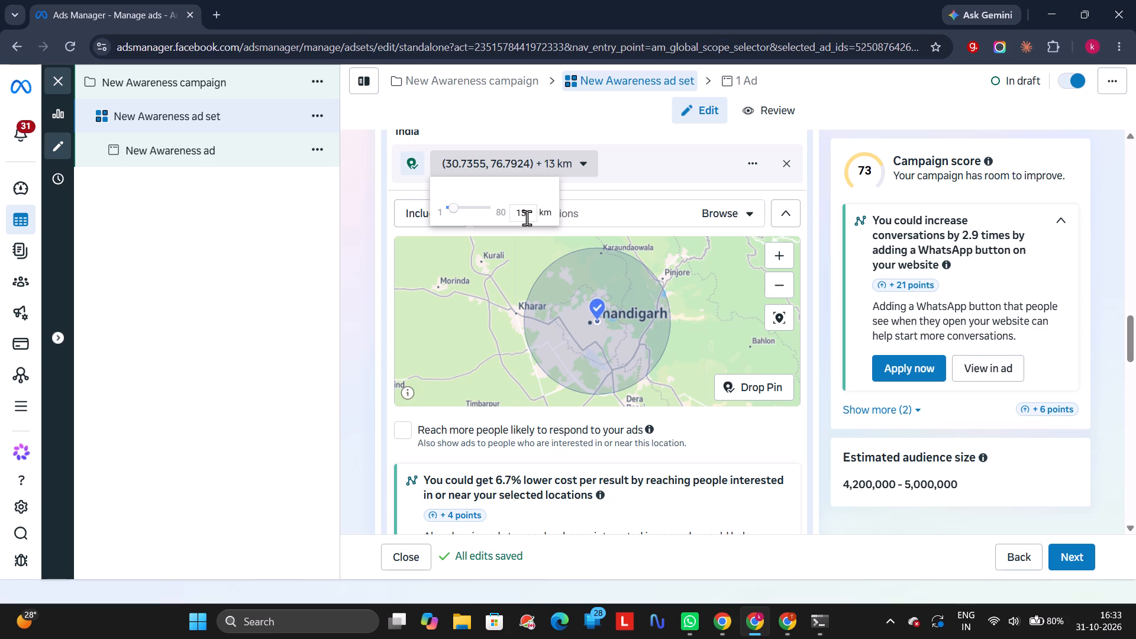
pyautogui.press('BackSpace')
pyautogui.press('5')
pyautogui.press('Return')
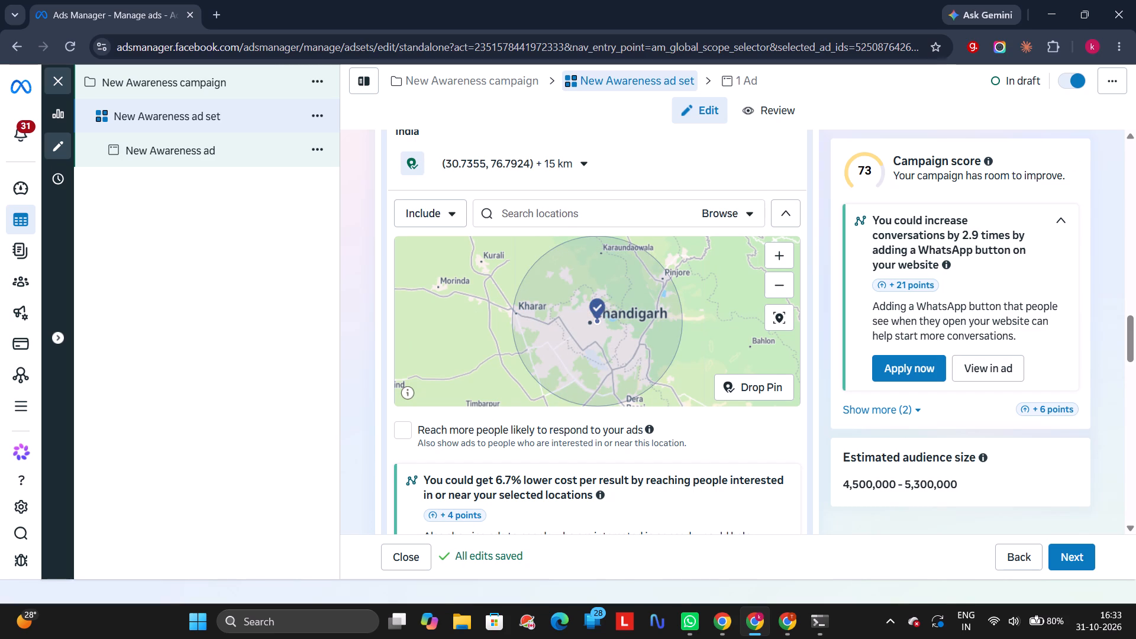
# Drop a second targeting pin just south of the existing one, between Mohali and Panchkula.
pyautogui.click(783, 262)
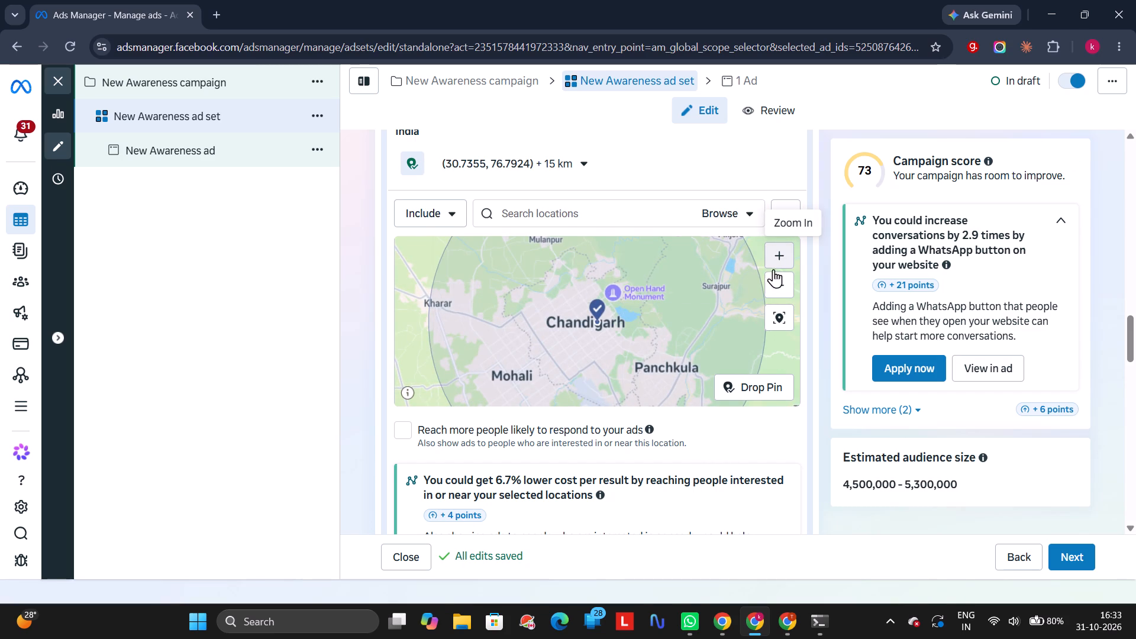
pyautogui.moveTo(619, 349); pyautogui.dragTo(610, 392)
pyautogui.moveTo(606, 366); pyautogui.dragTo(594, 398)
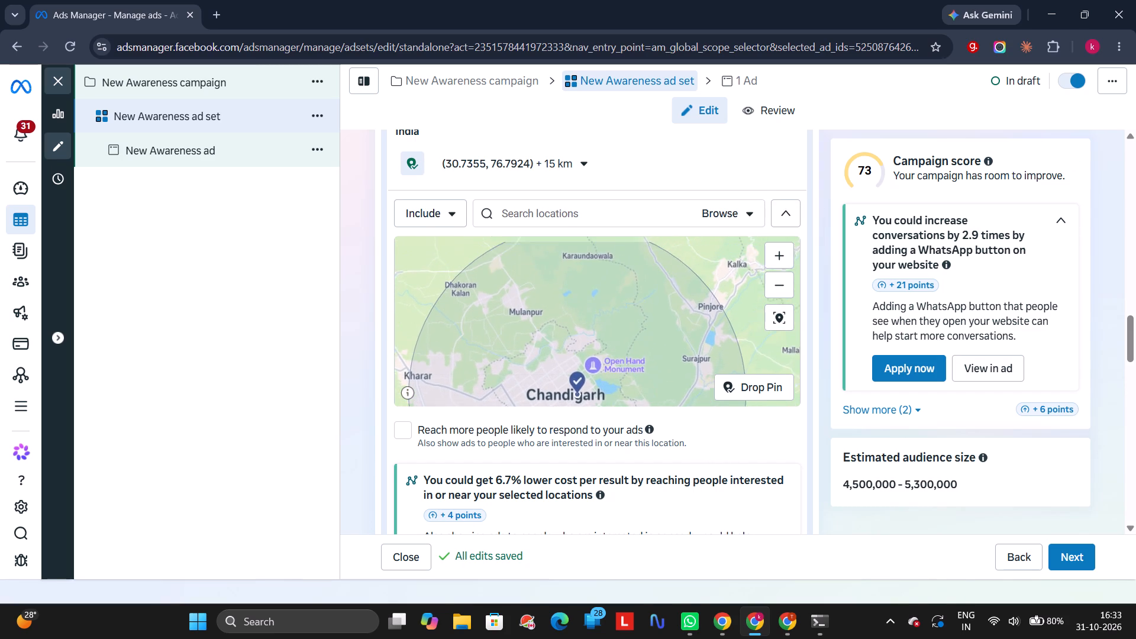
pyautogui.moveTo(594, 398); pyautogui.dragTo(589, 408)
pyautogui.moveTo(588, 309); pyautogui.dragTo(574, 128)
pyautogui.moveTo(522, 308); pyautogui.dragTo(532, 250)
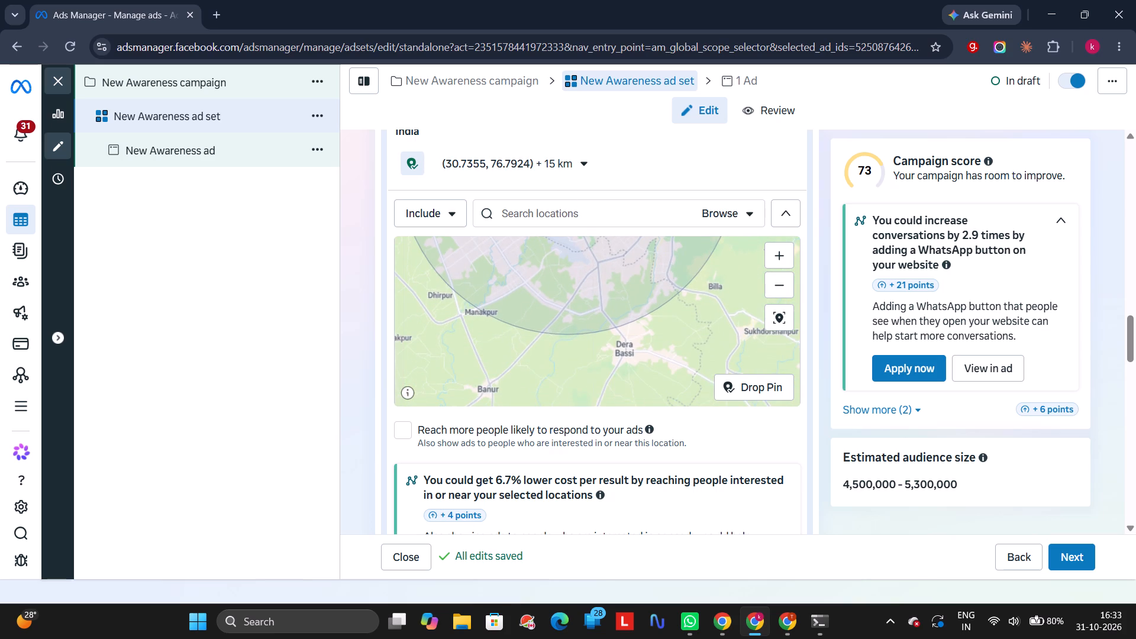
pyautogui.moveTo(532, 250); pyautogui.dragTo(515, 377)
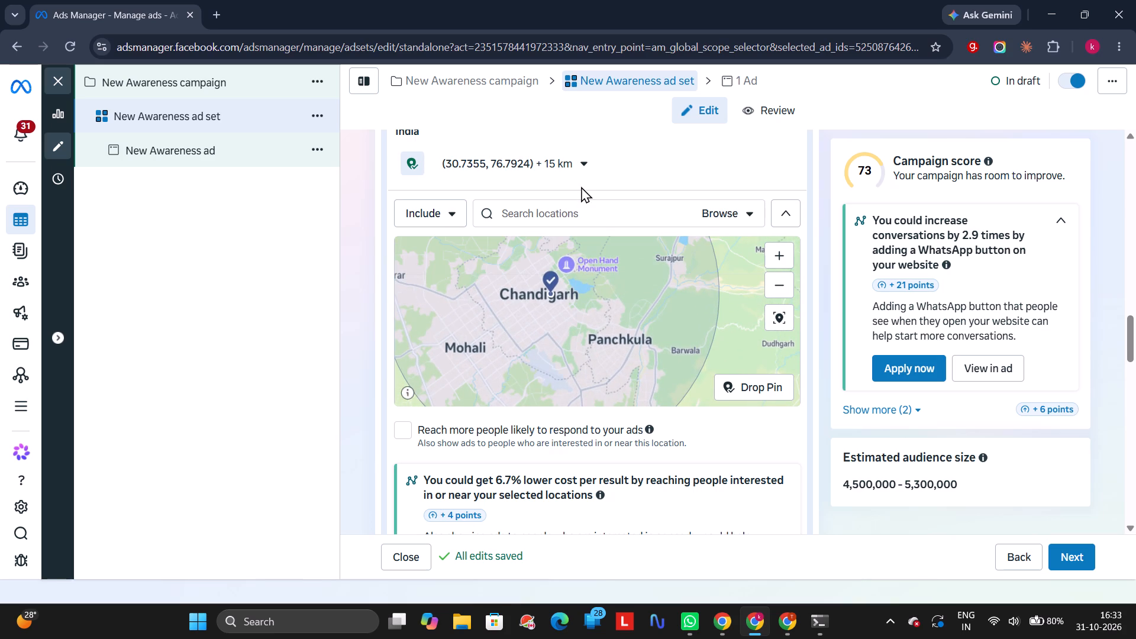
pyautogui.click(761, 390)
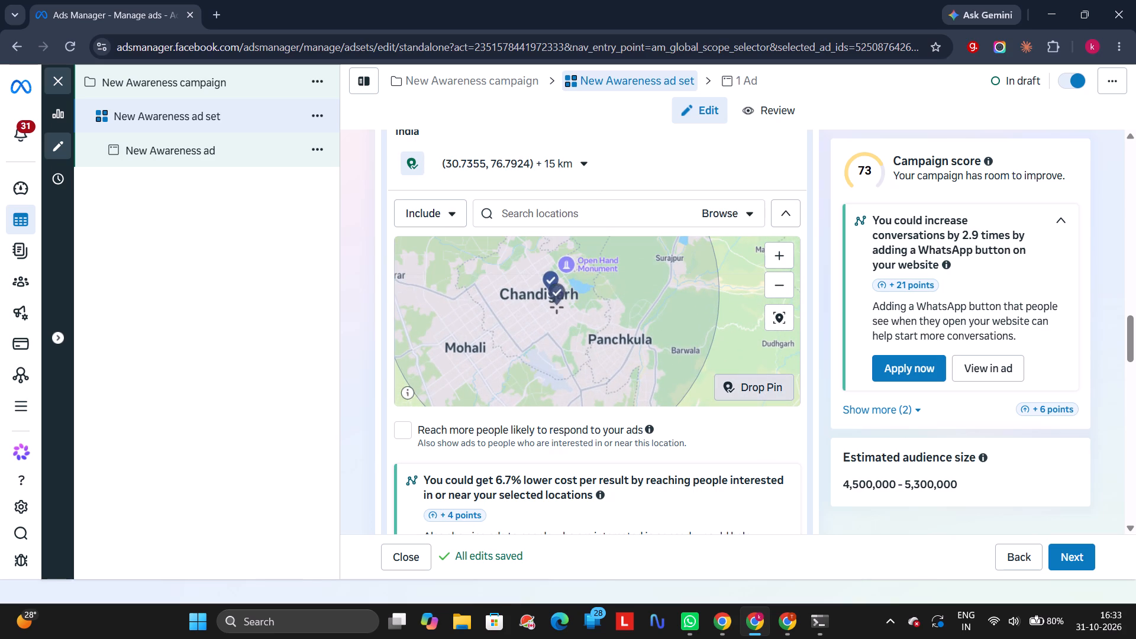
pyautogui.click(553, 344)
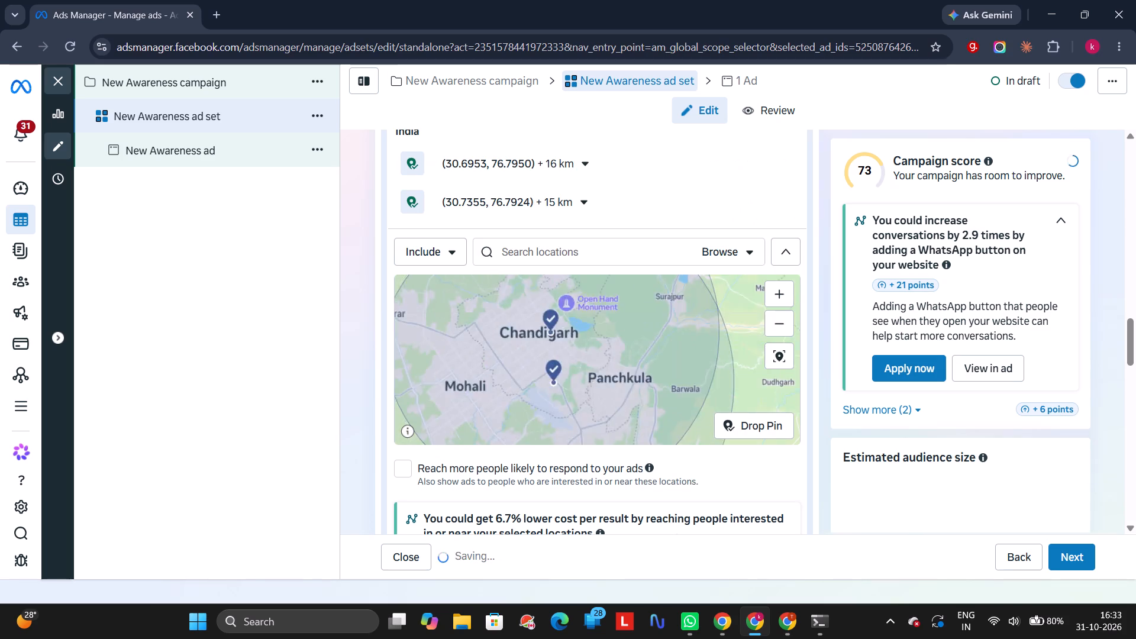
# Remove the original pin at (30.7355, 76.7924) from the ad set's locations.
pyautogui.click(599, 314)
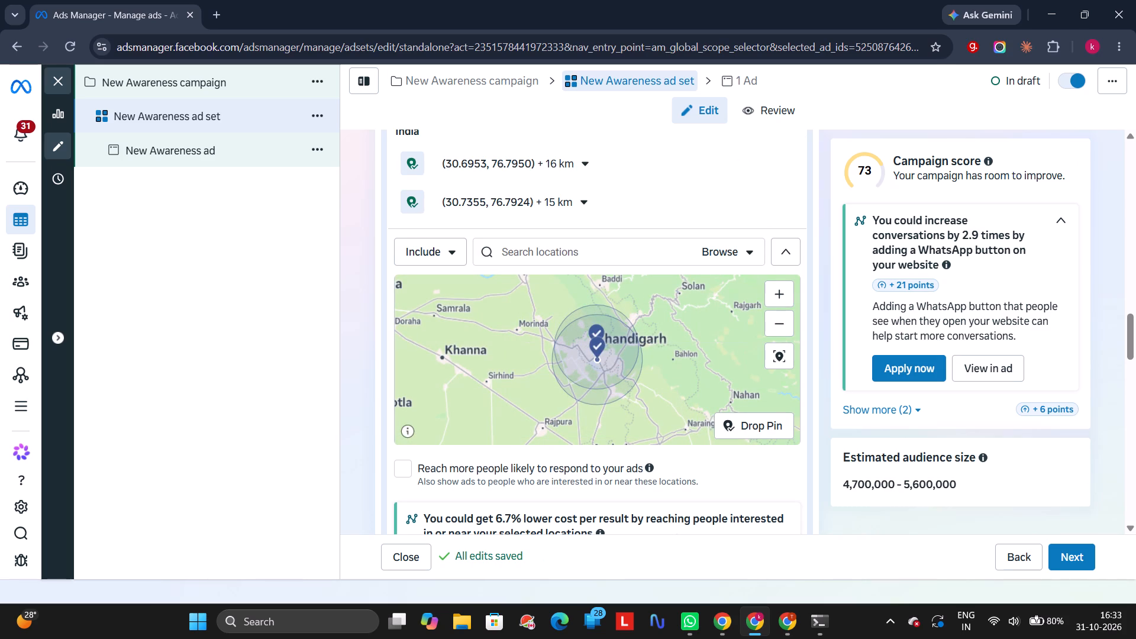
pyautogui.click(757, 163)
pyautogui.click(601, 205)
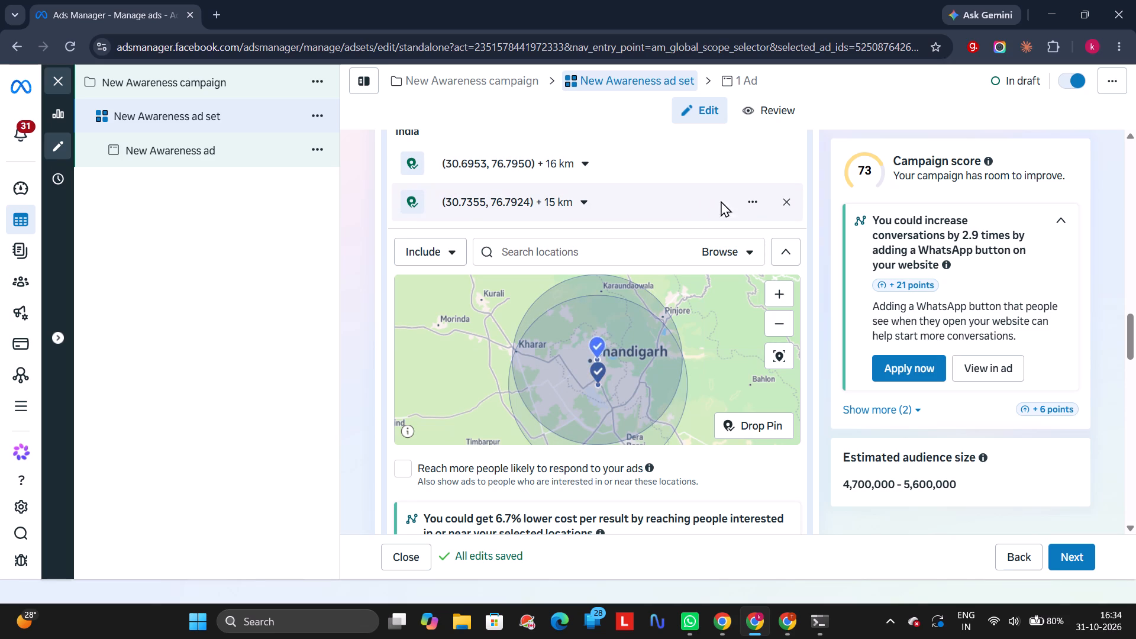
pyautogui.click(747, 200)
pyautogui.click(783, 201)
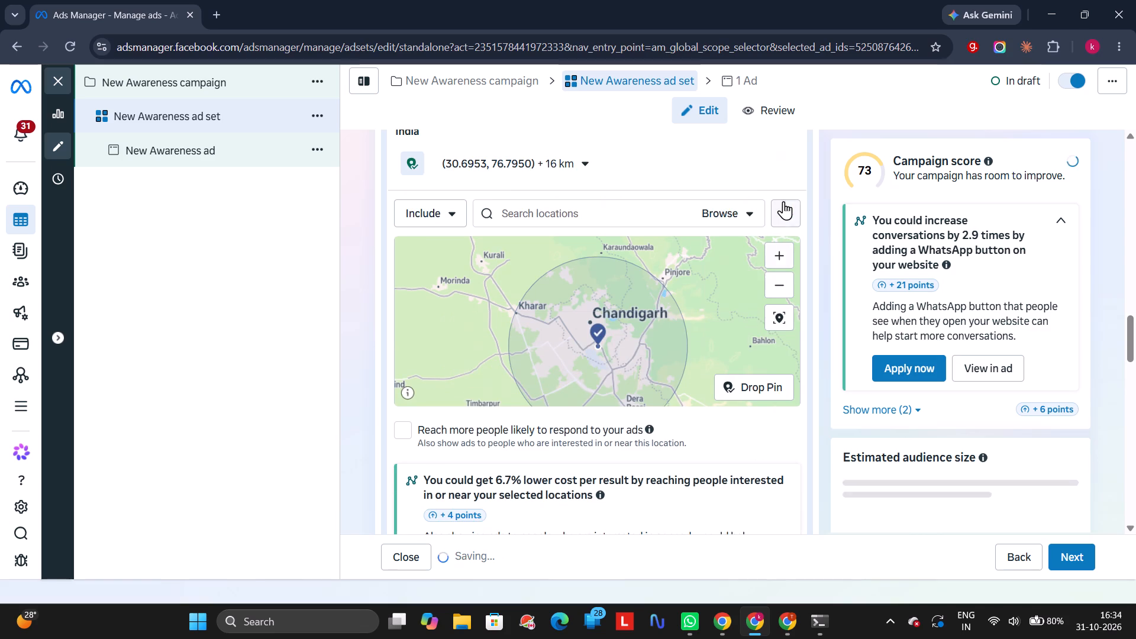
# Set the remaining pin's targeting radius to 14 km and check its coverage around Chandigarh.
pyautogui.moveTo(632, 338); pyautogui.dragTo(630, 266)
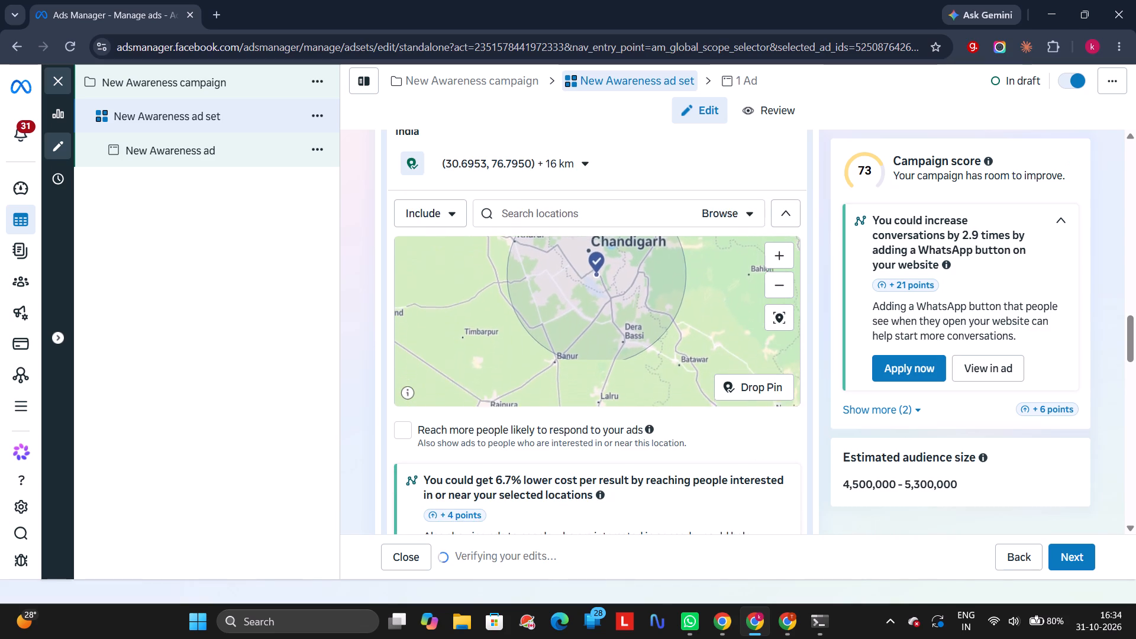
pyautogui.moveTo(630, 266); pyautogui.dragTo(630, 263)
pyautogui.doubleClick(619, 304)
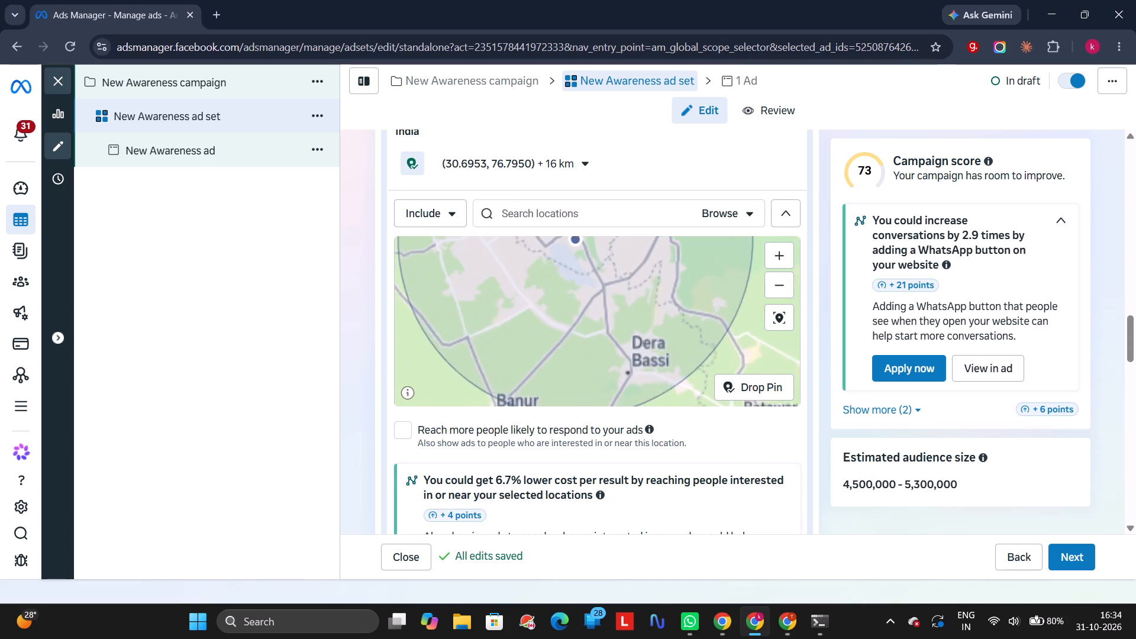
pyautogui.moveTo(619, 275); pyautogui.dragTo(609, 419)
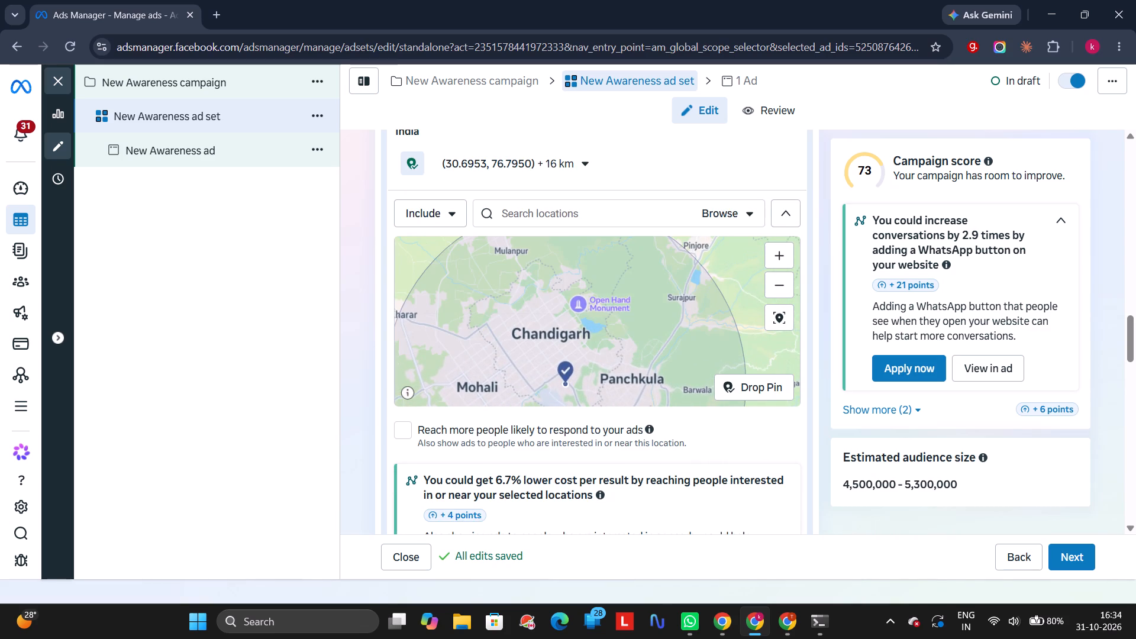
pyautogui.moveTo(610, 338); pyautogui.dragTo(614, 375)
pyautogui.moveTo(614, 375); pyautogui.dragTo(593, 199)
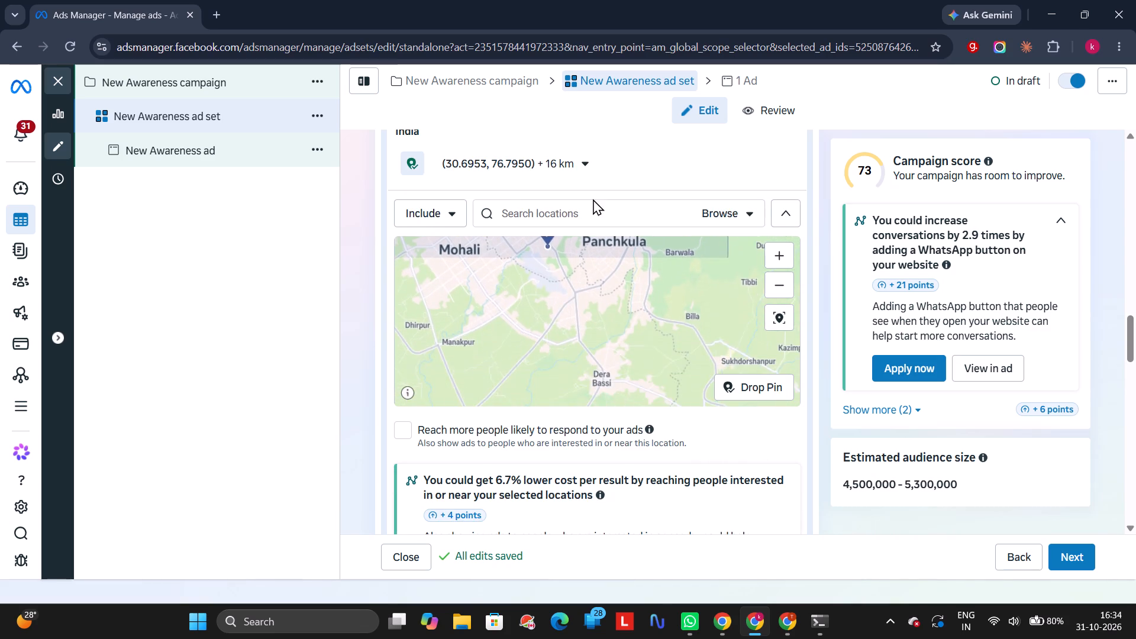
pyautogui.moveTo(593, 199); pyautogui.dragTo(594, 244)
pyautogui.click(580, 166)
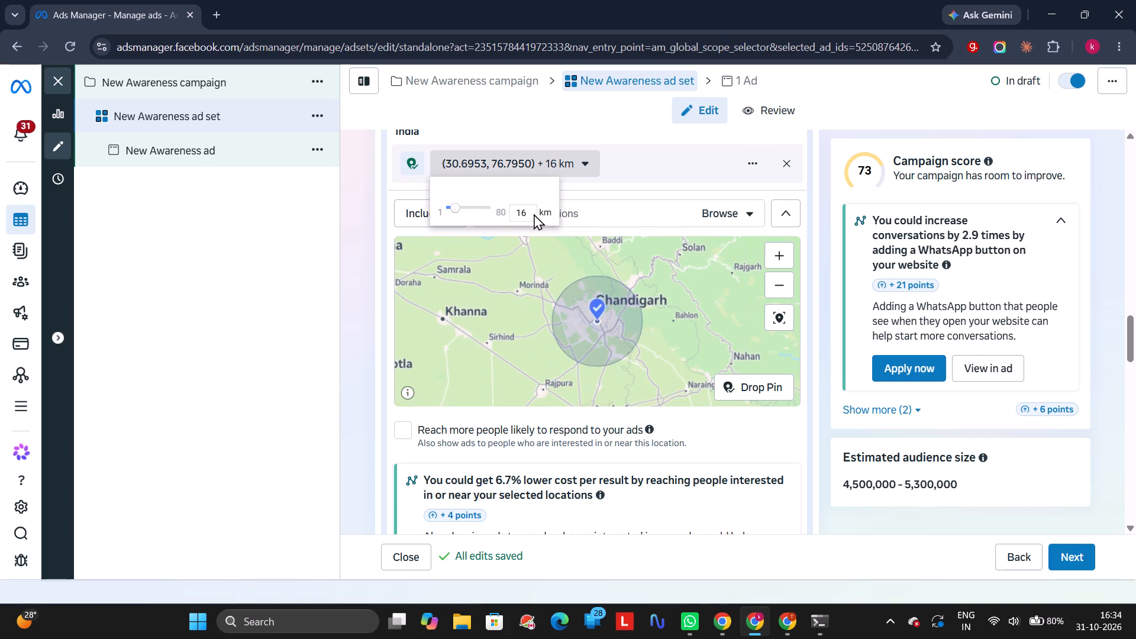
pyautogui.click(528, 213)
pyautogui.press('BackSpace')
pyautogui.press('4')
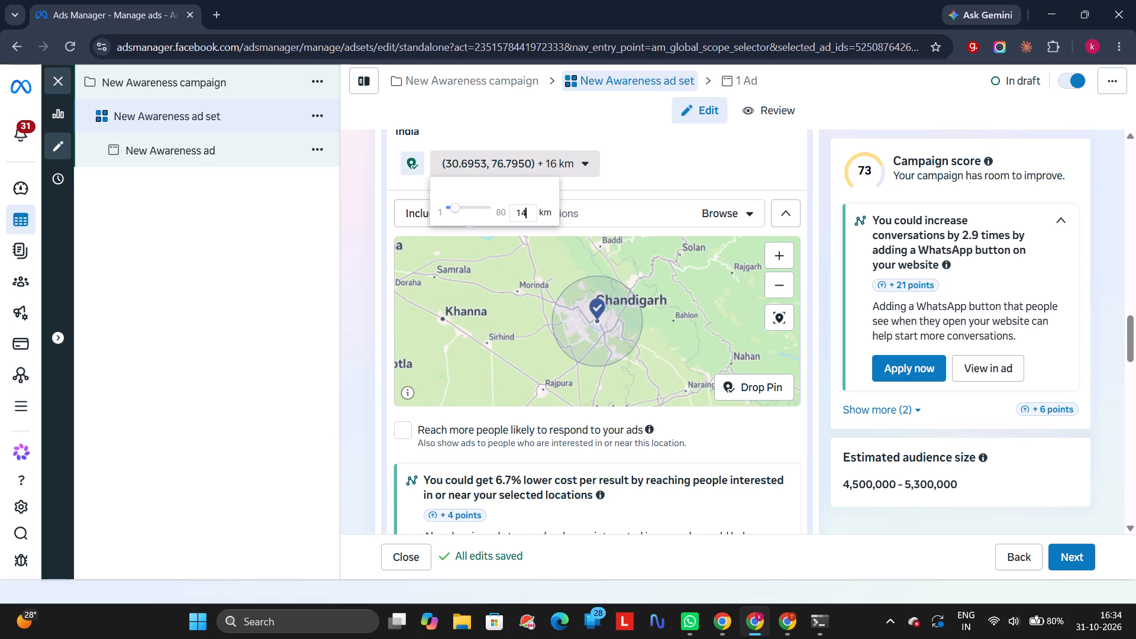
pyautogui.click(660, 305)
pyautogui.doubleClick(706, 299)
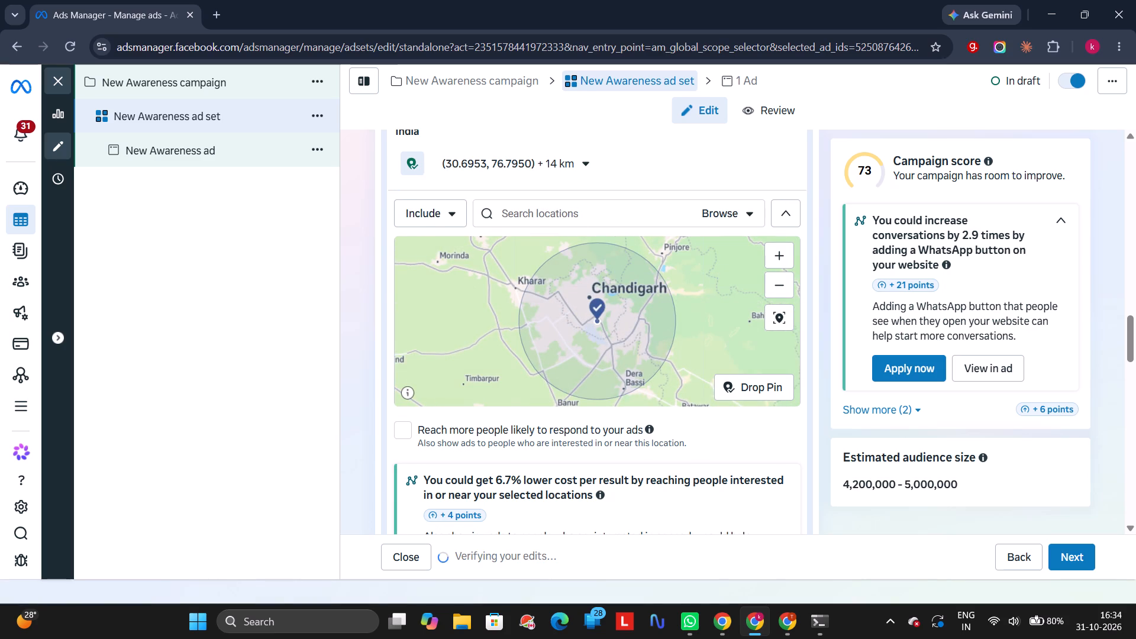
pyautogui.moveTo(604, 306); pyautogui.dragTo(699, 230)
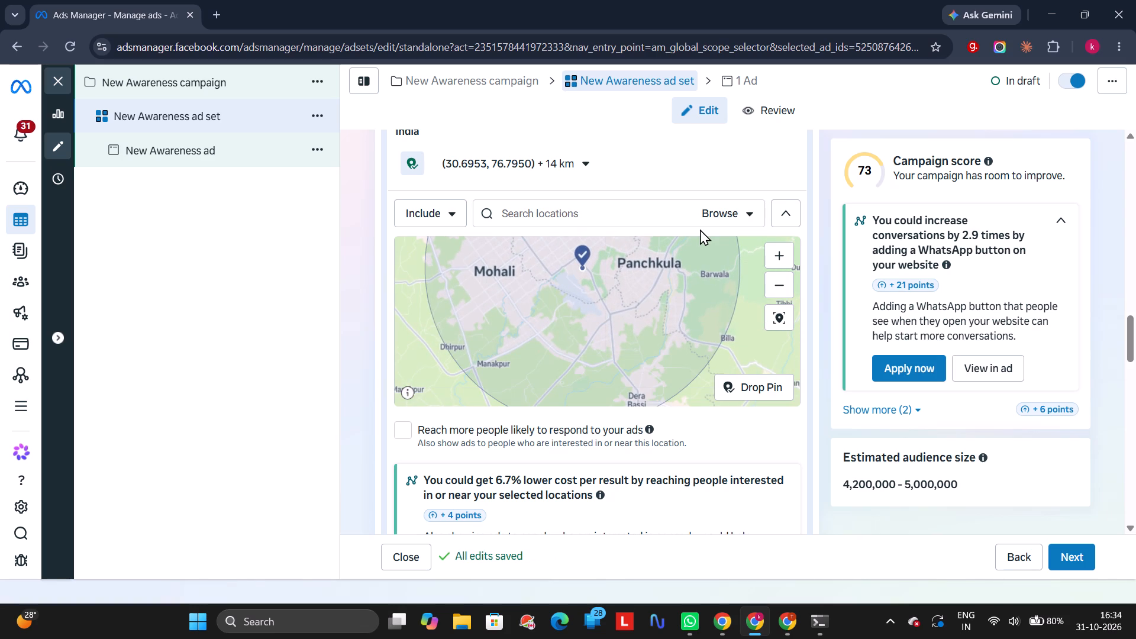
pyautogui.moveTo(580, 314); pyautogui.dragTo(554, 341)
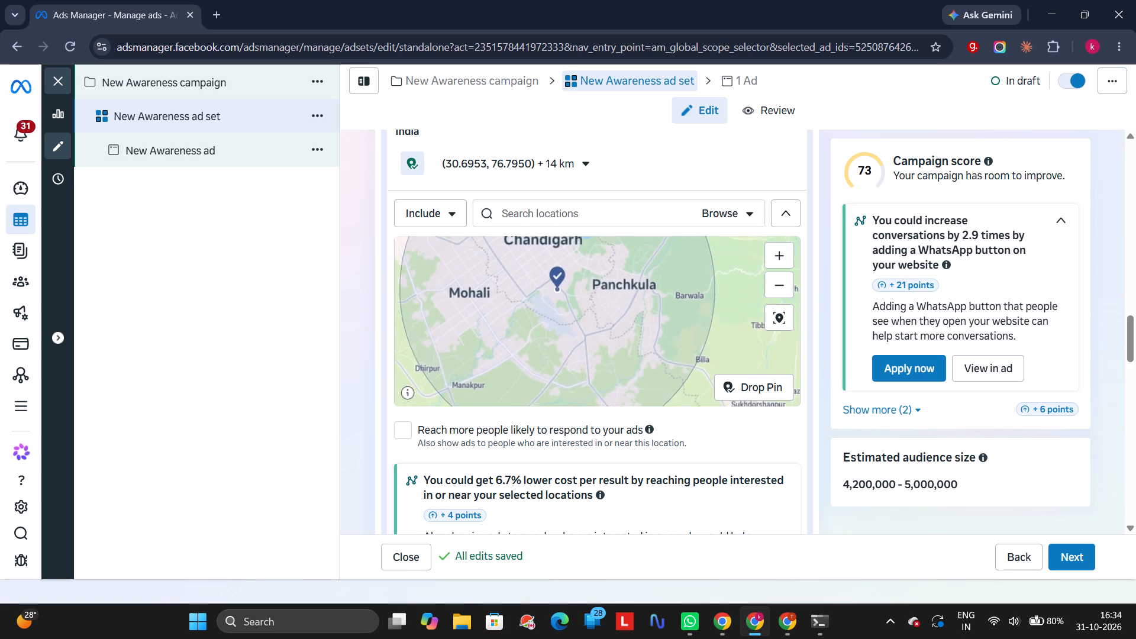
pyautogui.moveTo(554, 341); pyautogui.dragTo(542, 402)
pyautogui.moveTo(546, 340); pyautogui.dragTo(507, 297)
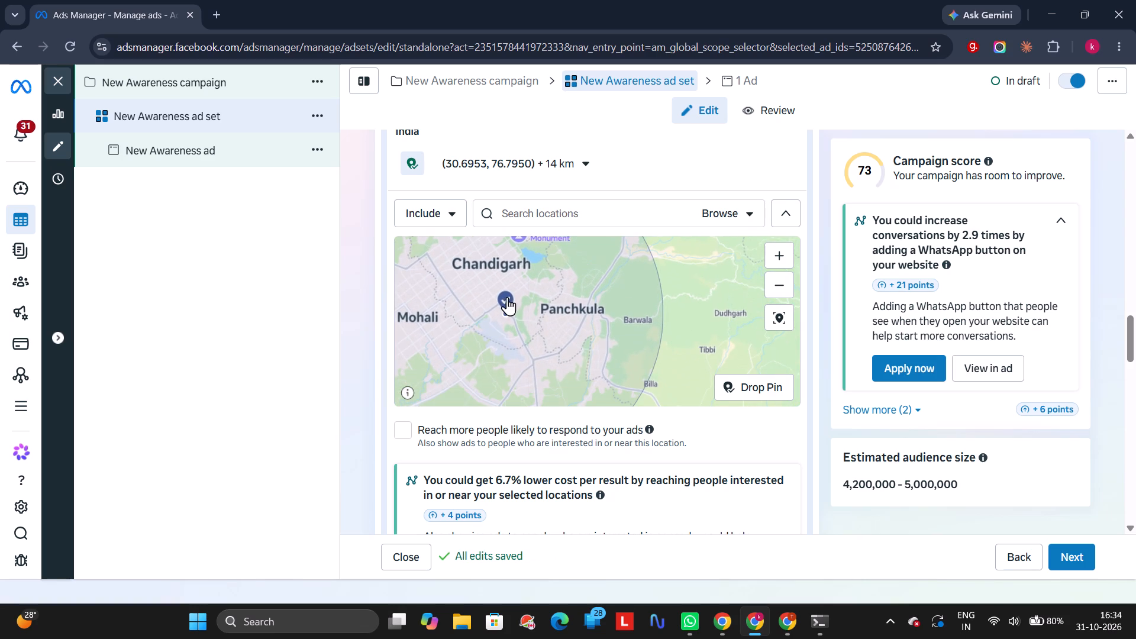
# Open the ad set's age targeting for editing and set the minimum age to 24.
pyautogui.scroll(-5, 514, 421)
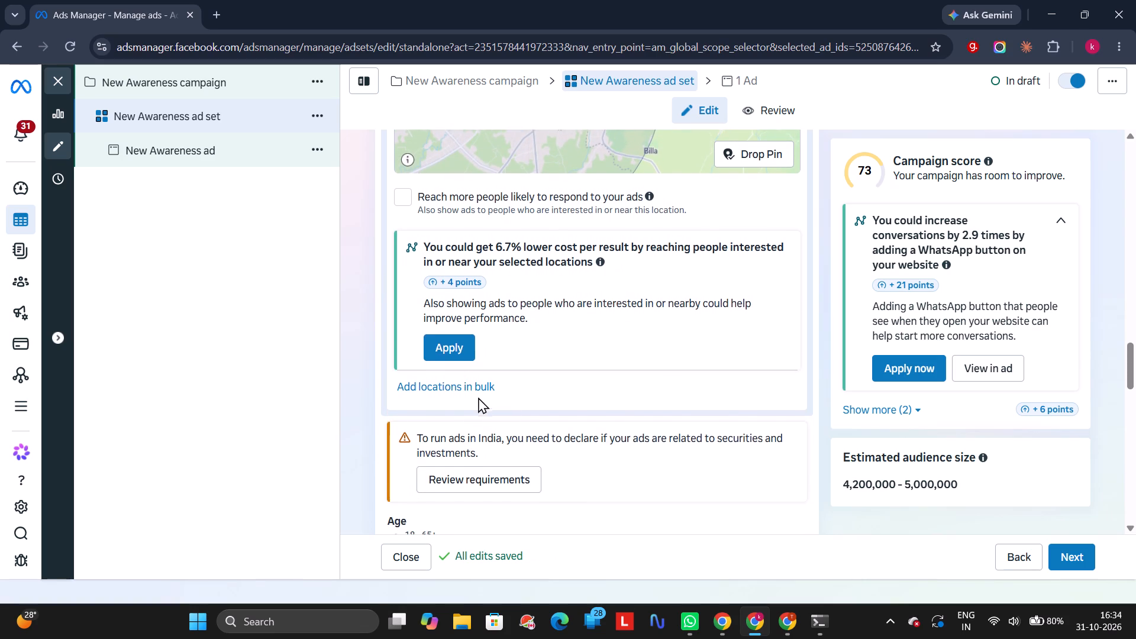
pyautogui.scroll(-2, 477, 387)
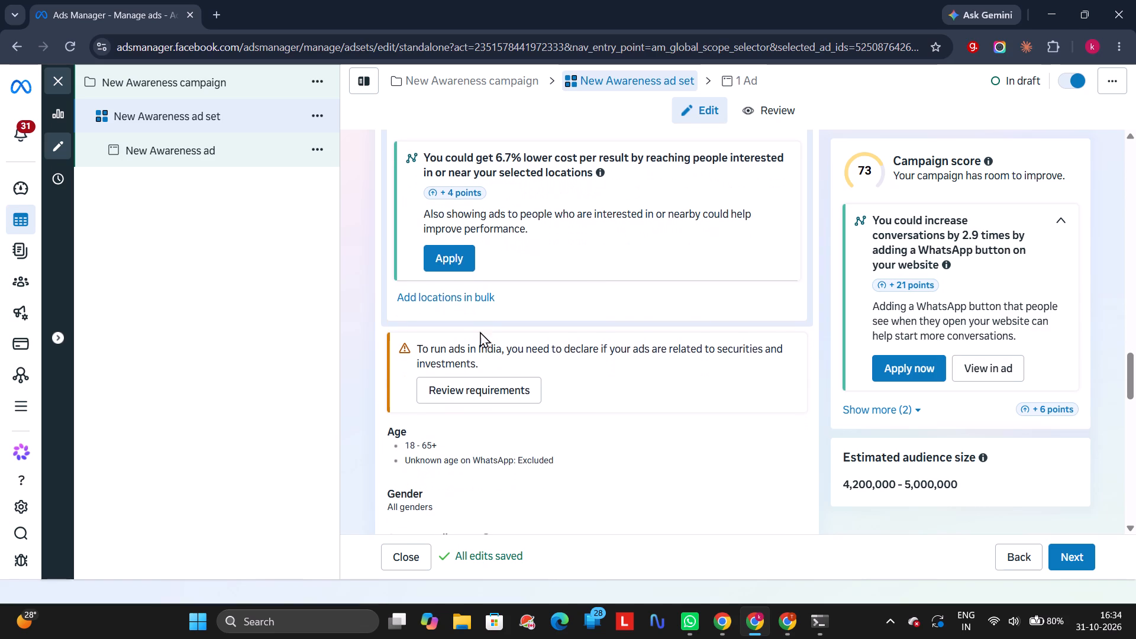
pyautogui.scroll(-3, 480, 304)
pyautogui.click(492, 318)
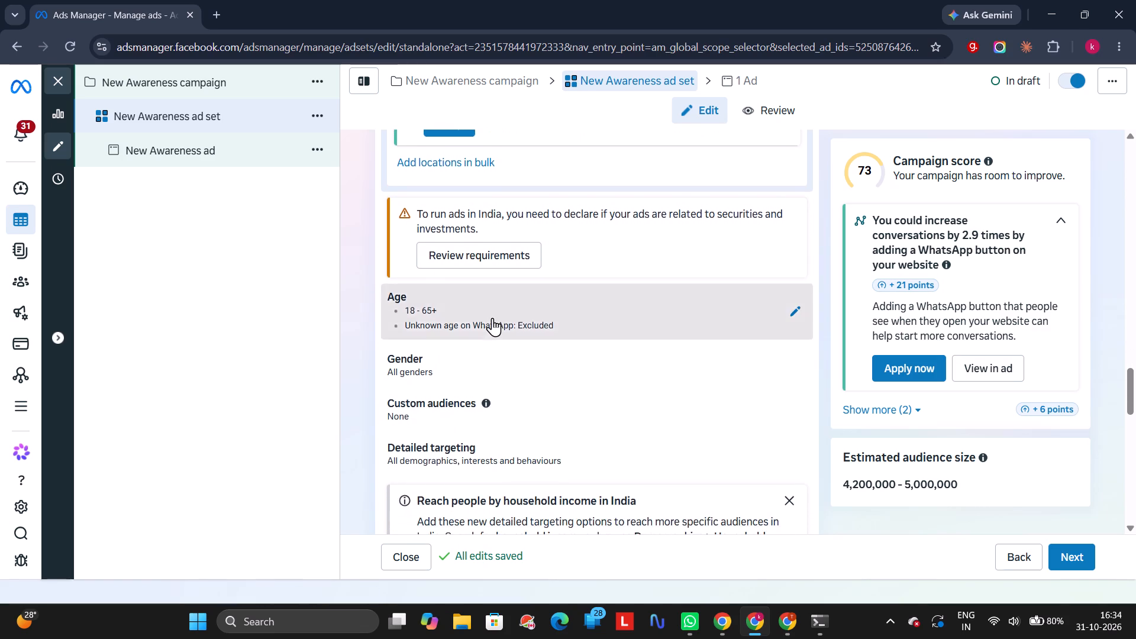
pyautogui.scroll(6, 477, 307)
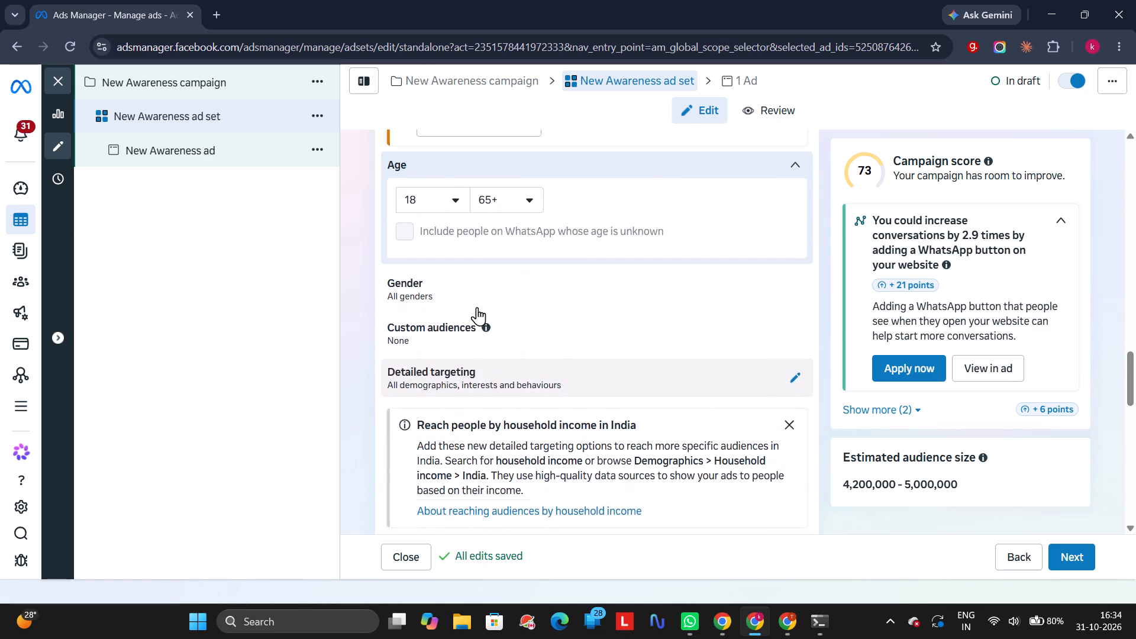
pyautogui.scroll(1, 477, 307)
pyautogui.click(454, 312)
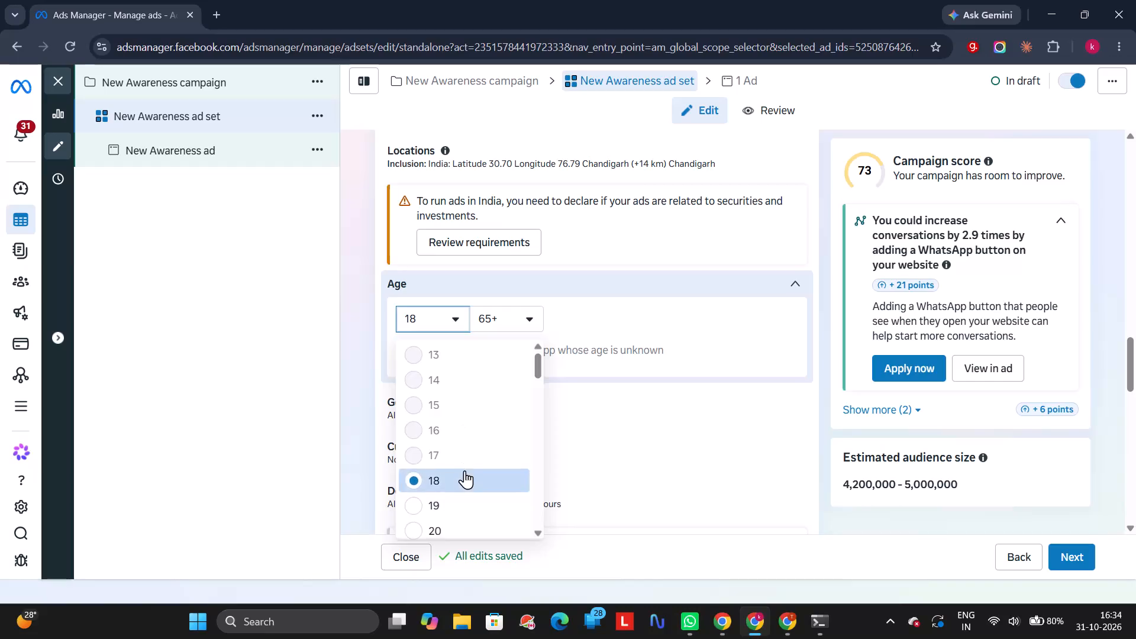
pyautogui.scroll(-3, 464, 470)
pyautogui.click(464, 470)
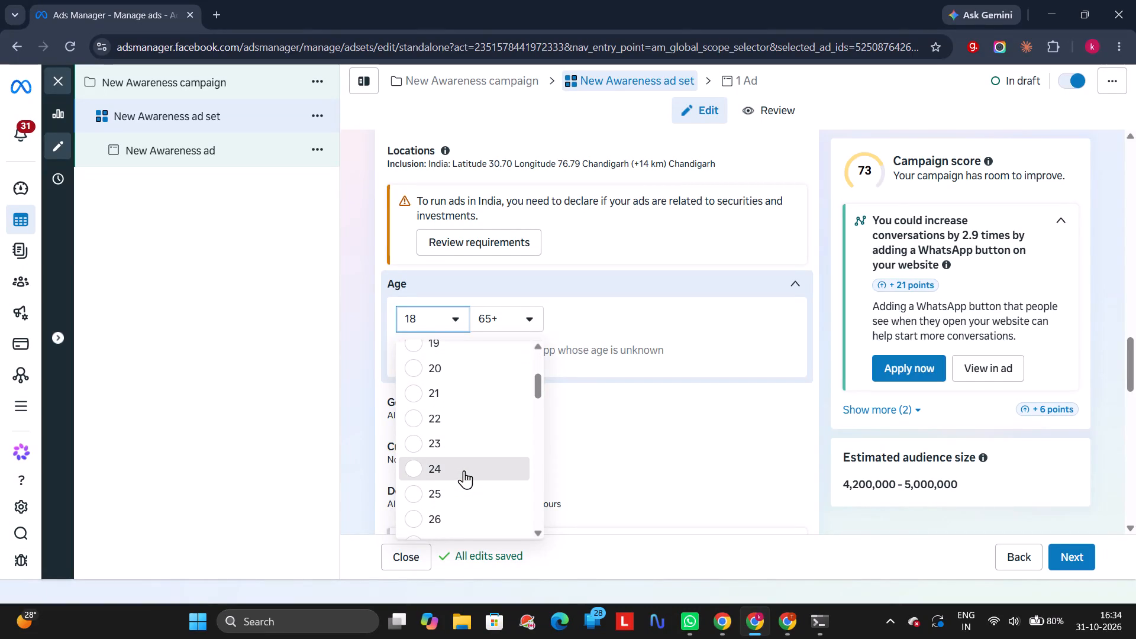
# Set the ad set's maximum age to 55.
pyautogui.scroll(-6, 464, 470)
pyautogui.scroll(1, 464, 470)
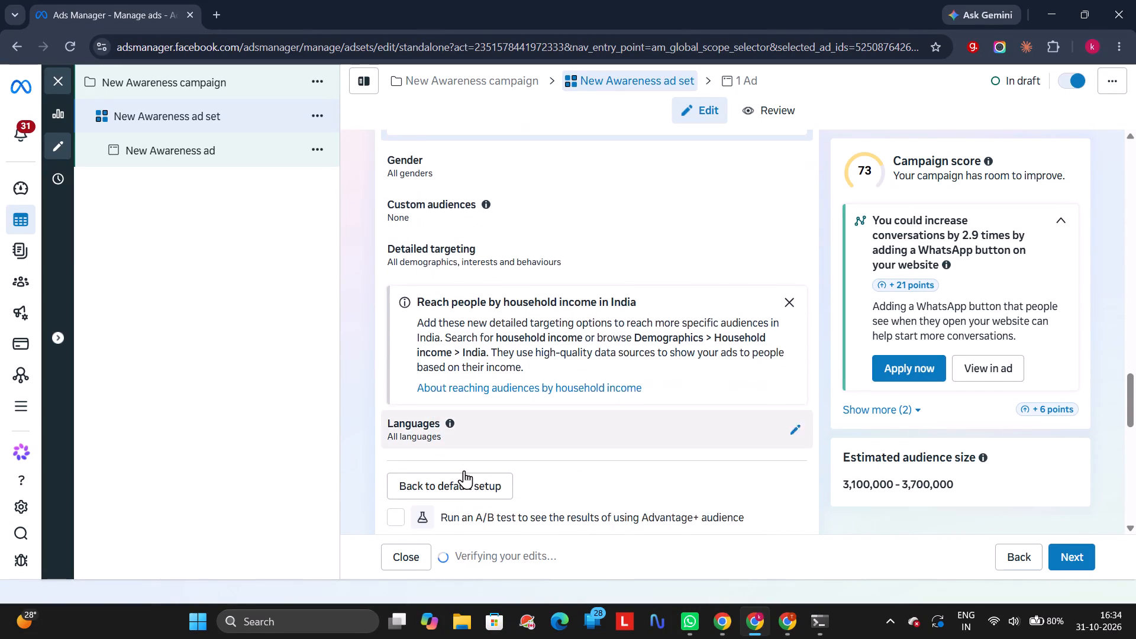
pyautogui.scroll(1, 464, 470)
pyautogui.click(508, 249)
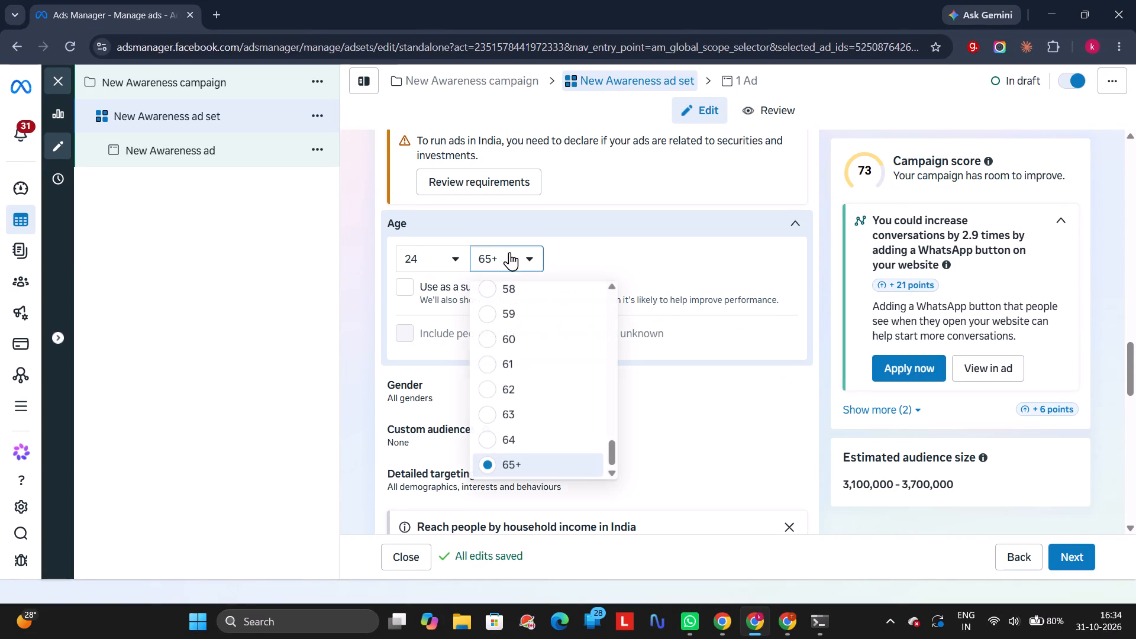
pyautogui.scroll(4, 523, 417)
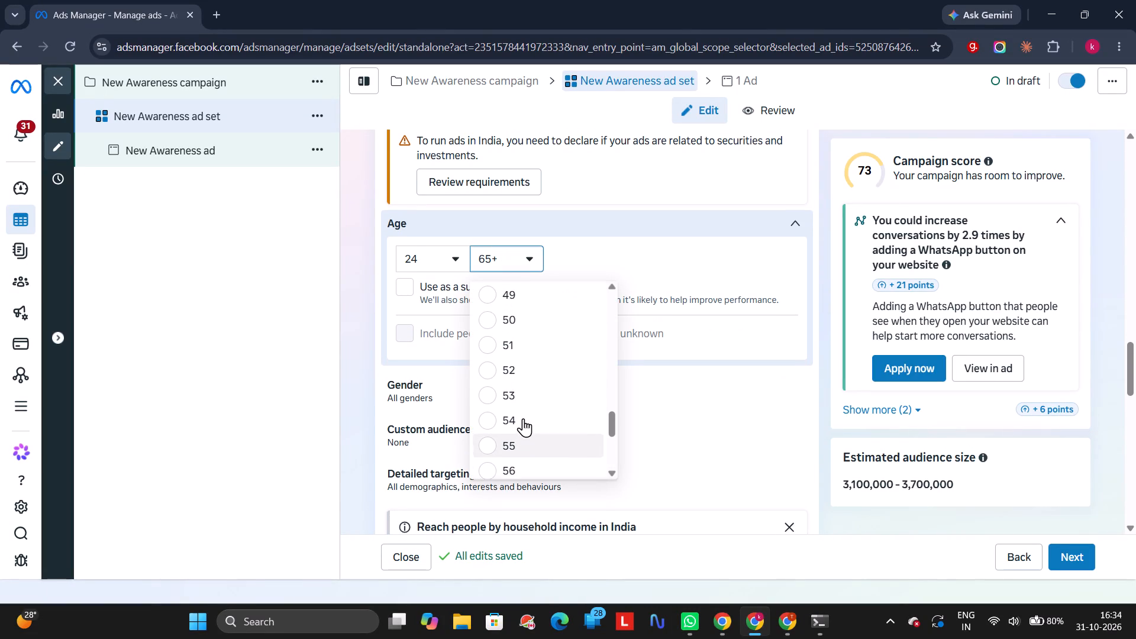
pyautogui.scroll(1, 523, 418)
pyautogui.click(531, 451)
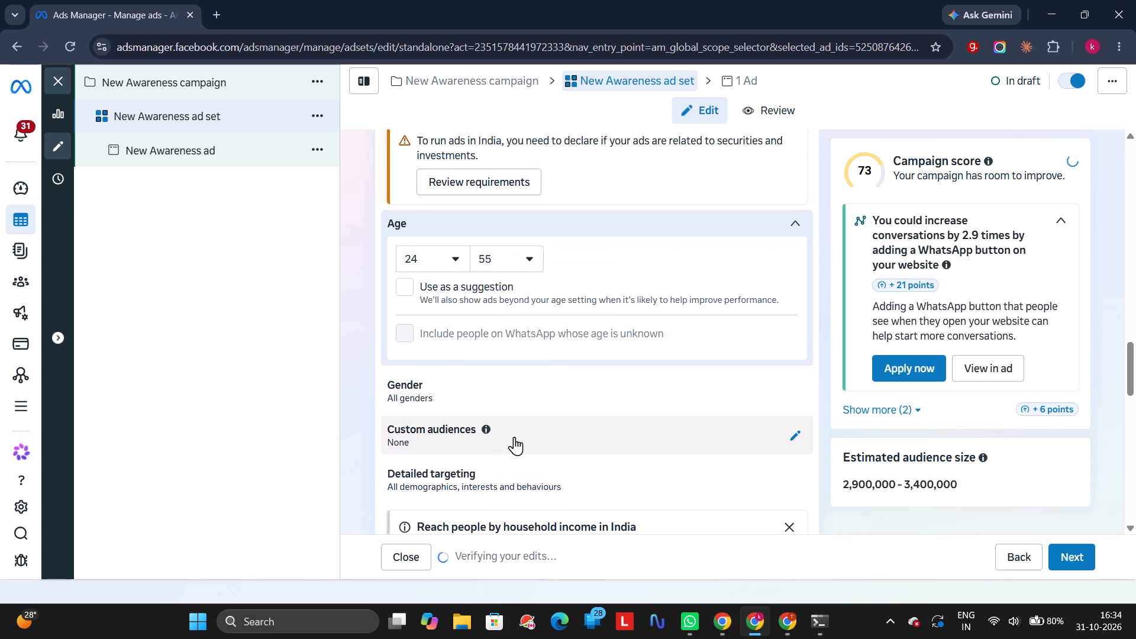
# In the ad set's detailed targeting, search for "utensil" and add the interest kitchen utensil (kitchen and dining).
pyautogui.scroll(-5, 356, 364)
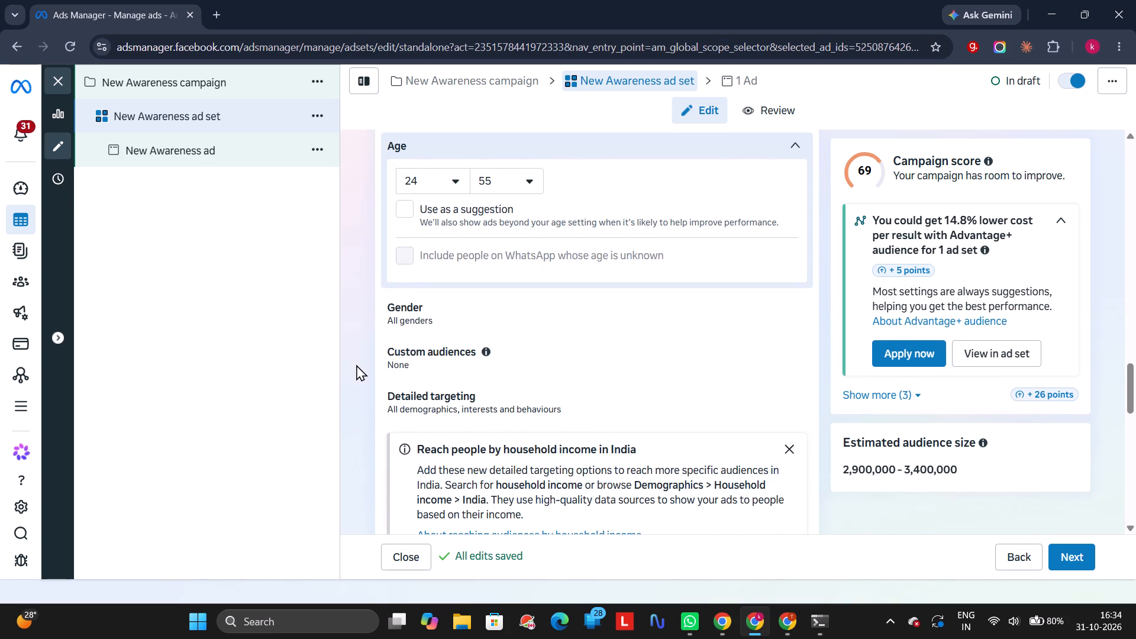
pyautogui.scroll(-2, 453, 304)
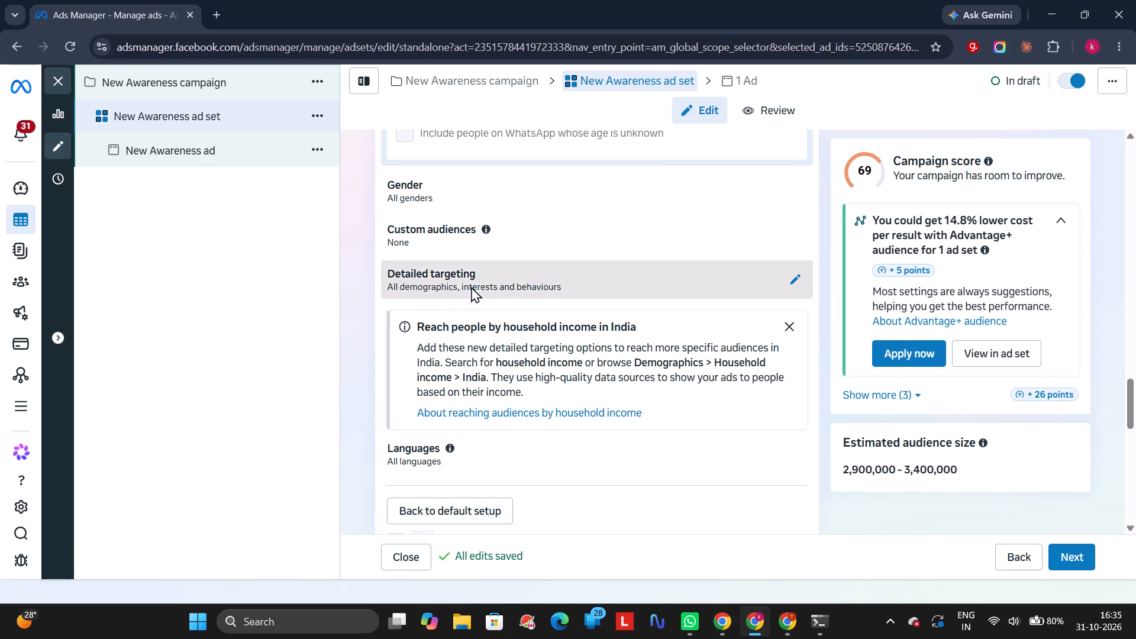
pyautogui.click(487, 229)
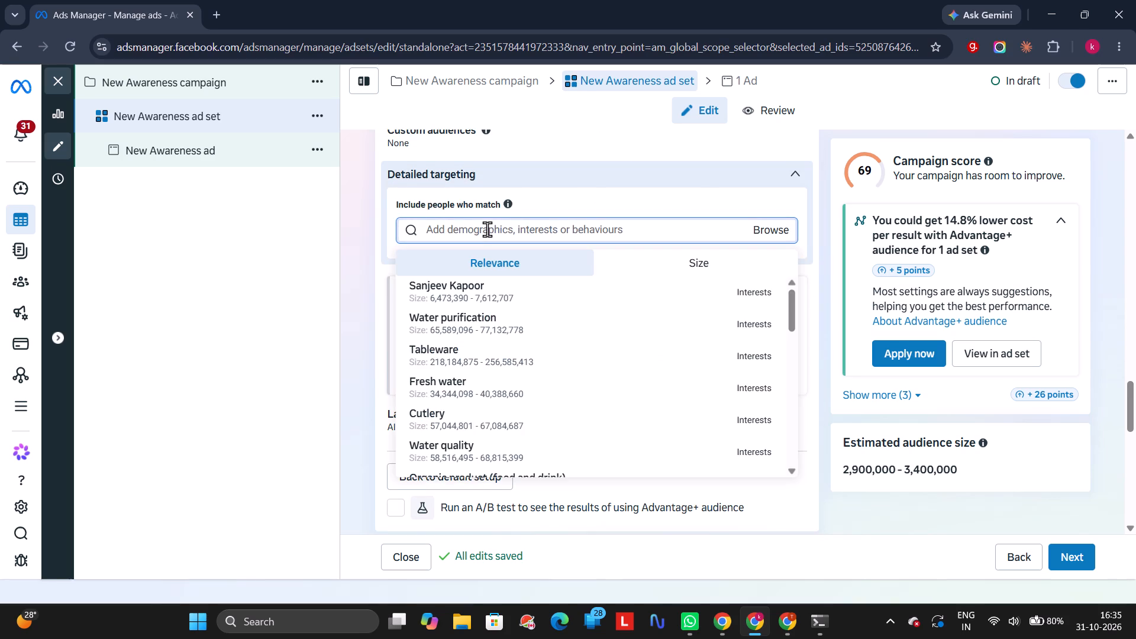
pyautogui.press('d')
pyautogui.press('BackSpace')
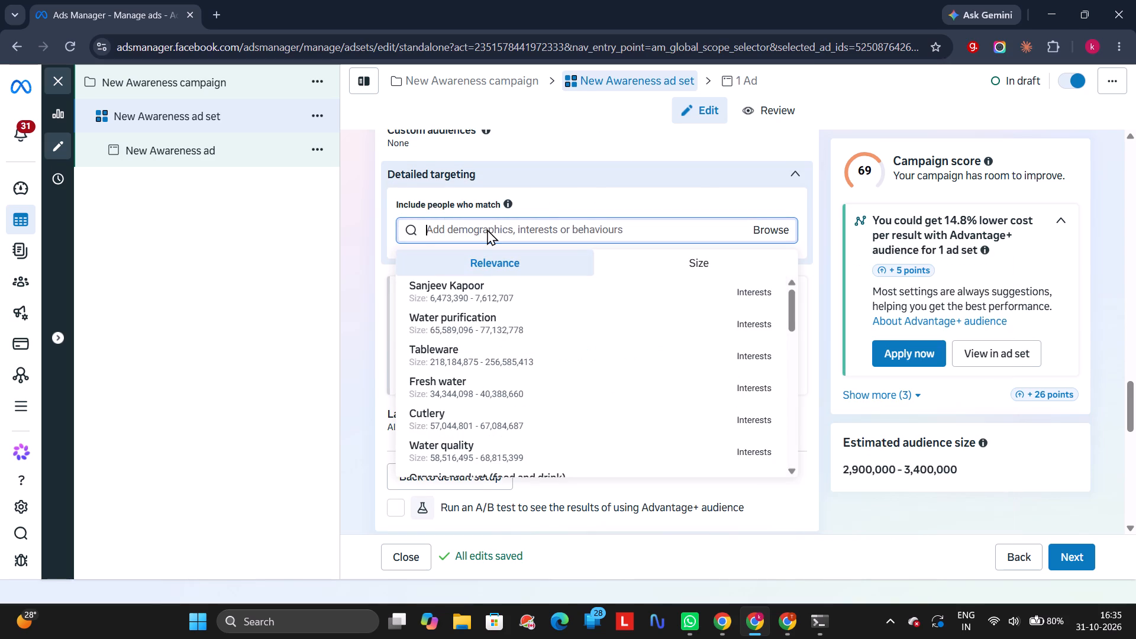
pyautogui.press('BackSpace')
pyautogui.write('uten')
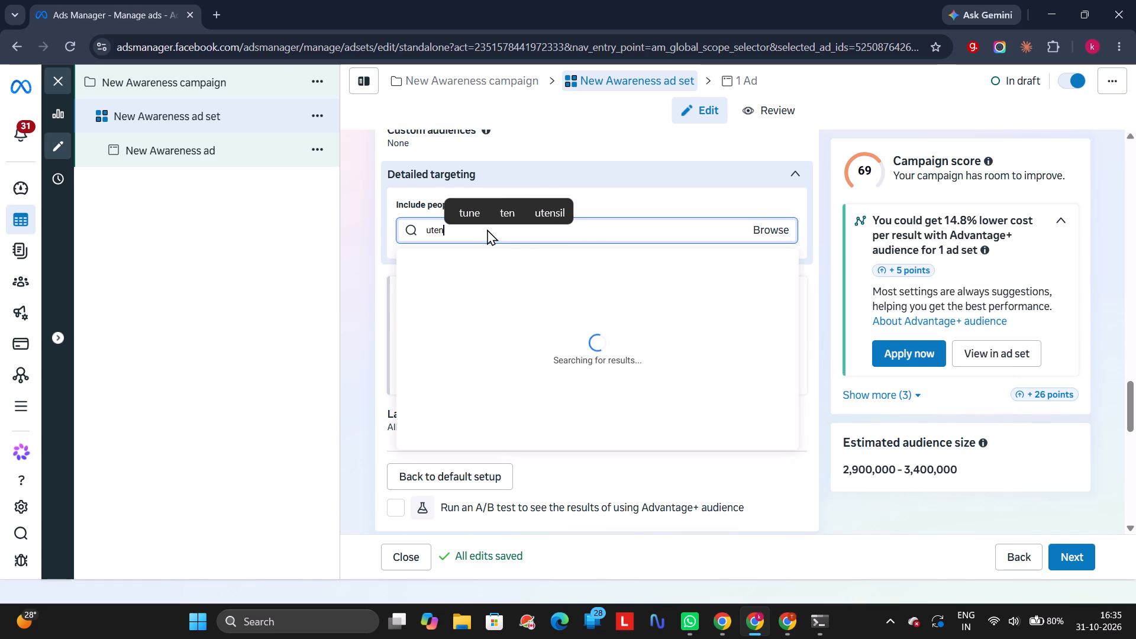
pyautogui.write('silds')
pyautogui.press('BackSpace')
pyautogui.press('BackSpace')
pyautogui.press('s')
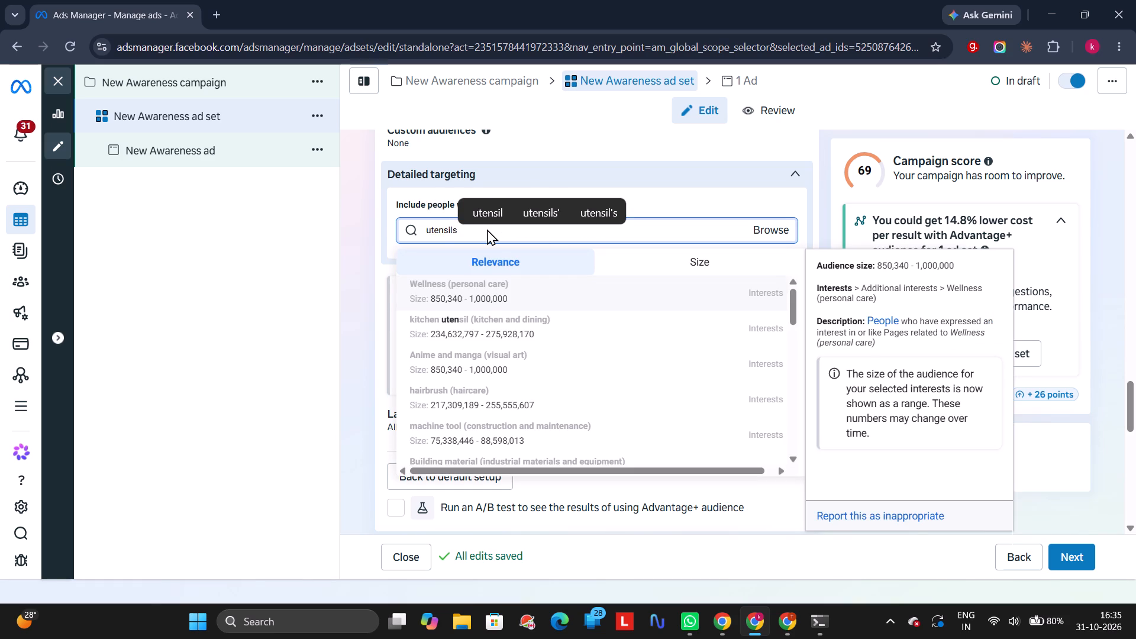
pyautogui.scroll(2, 476, 329)
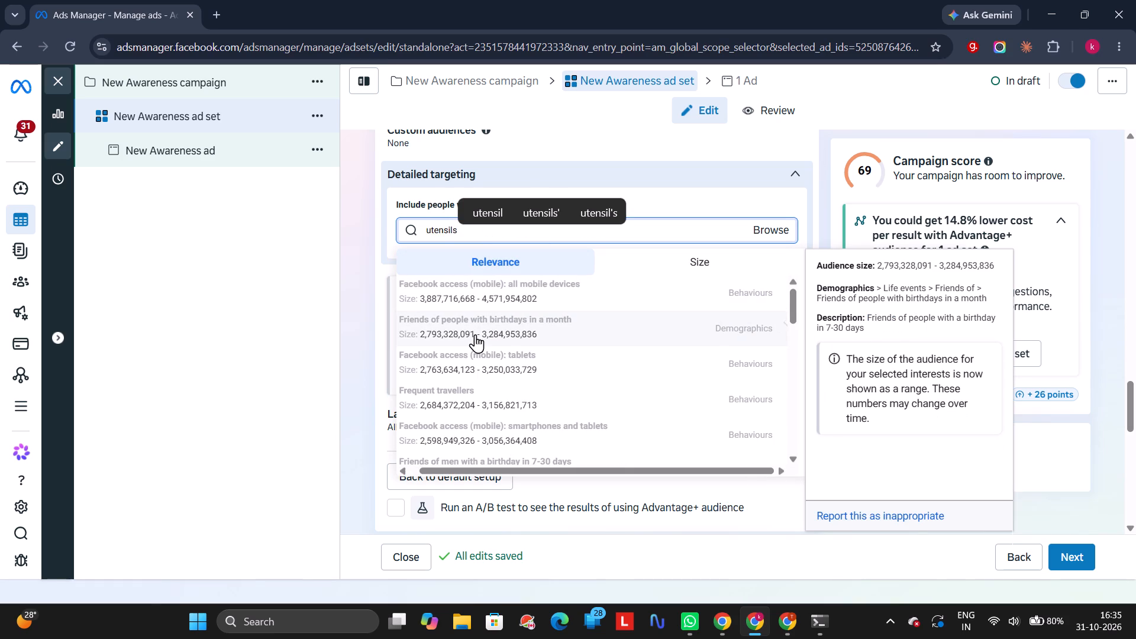
pyautogui.hscroll(1, 475, 334)
pyautogui.hscroll(1, 469, 271)
pyautogui.press('BackSpace')
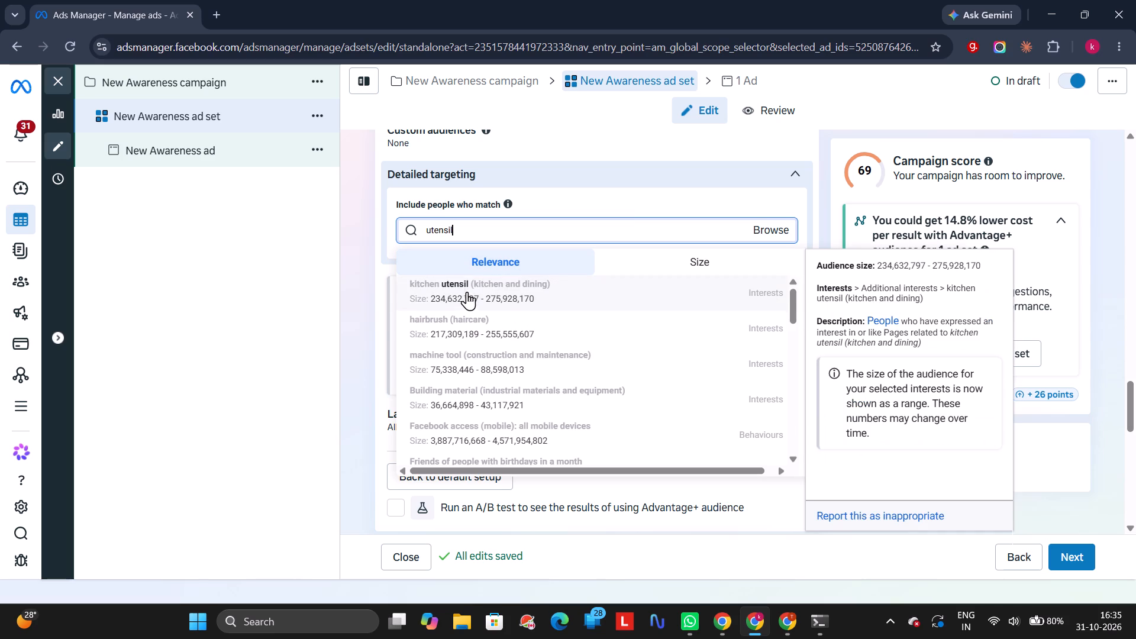
pyautogui.click(467, 295)
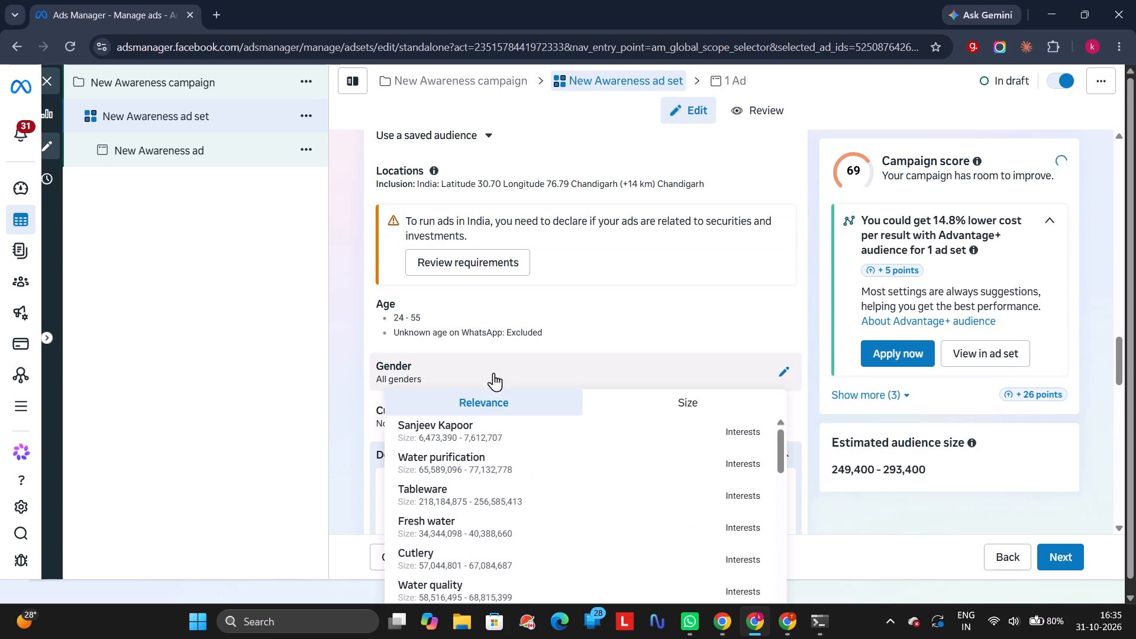
# Add the suggested interests Kitchenware, Cookware and bakeware, Cooking, Tableware and Recipes to the detailed targeting, and close the suggestions.
pyautogui.scroll(-2, 333, 399)
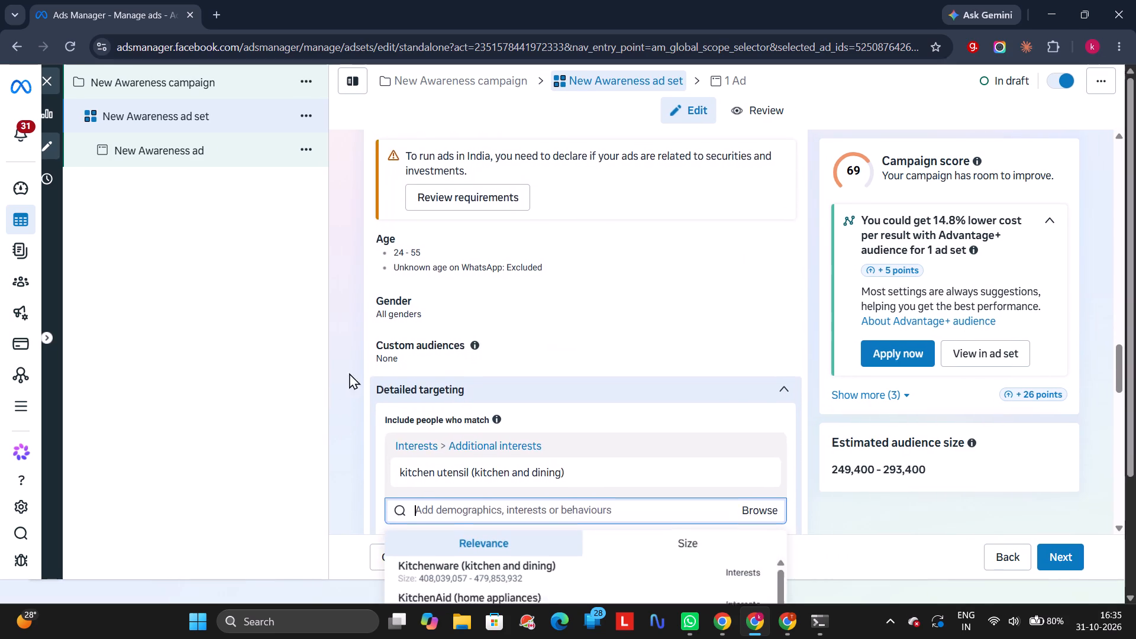
pyautogui.scroll(-2, 349, 373)
pyautogui.scroll(-4, 409, 360)
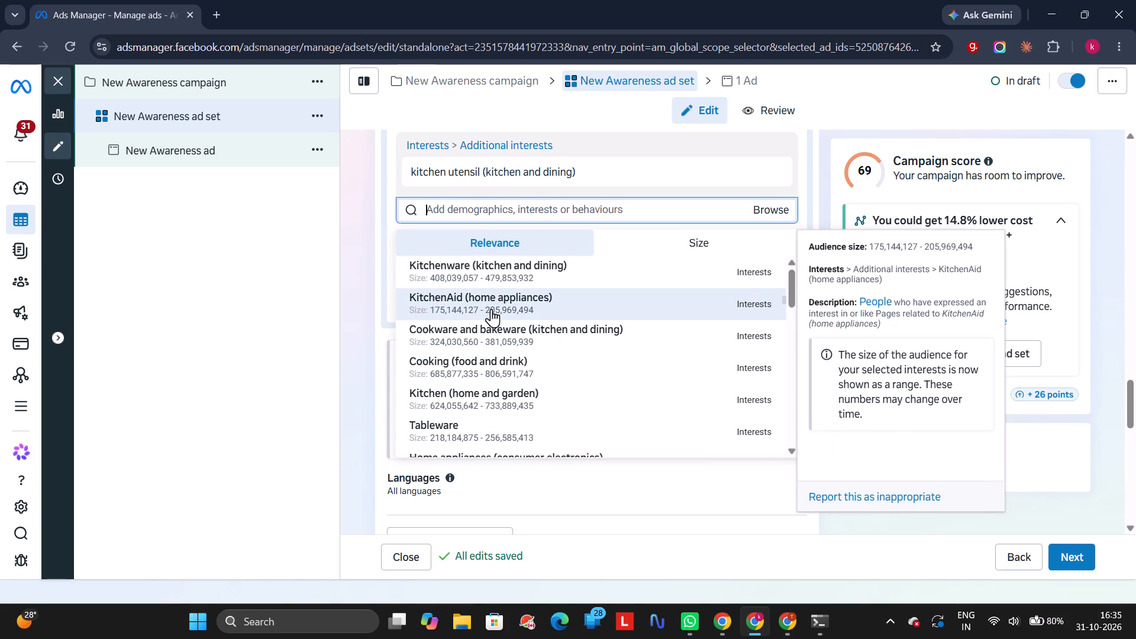
pyautogui.click(515, 279)
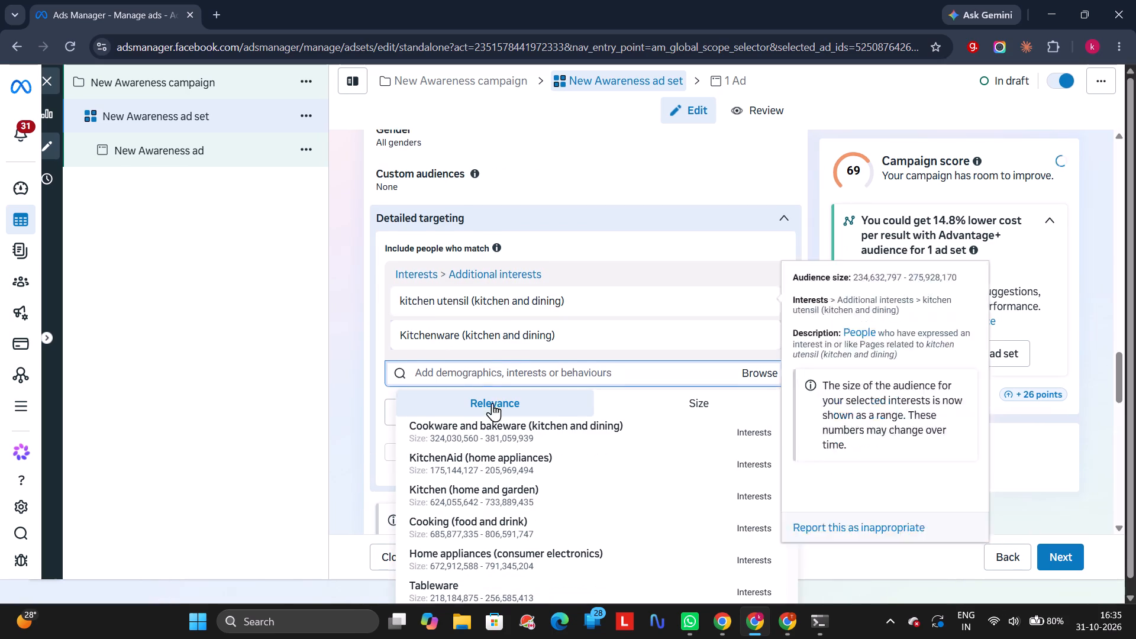
pyautogui.click(492, 437)
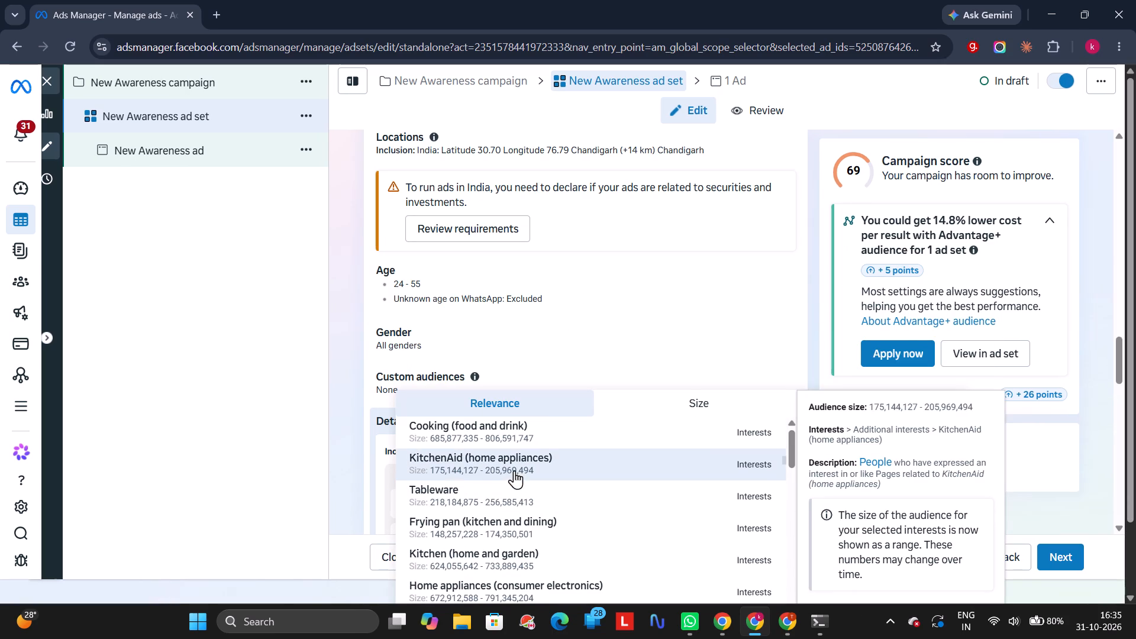
pyautogui.click(527, 417)
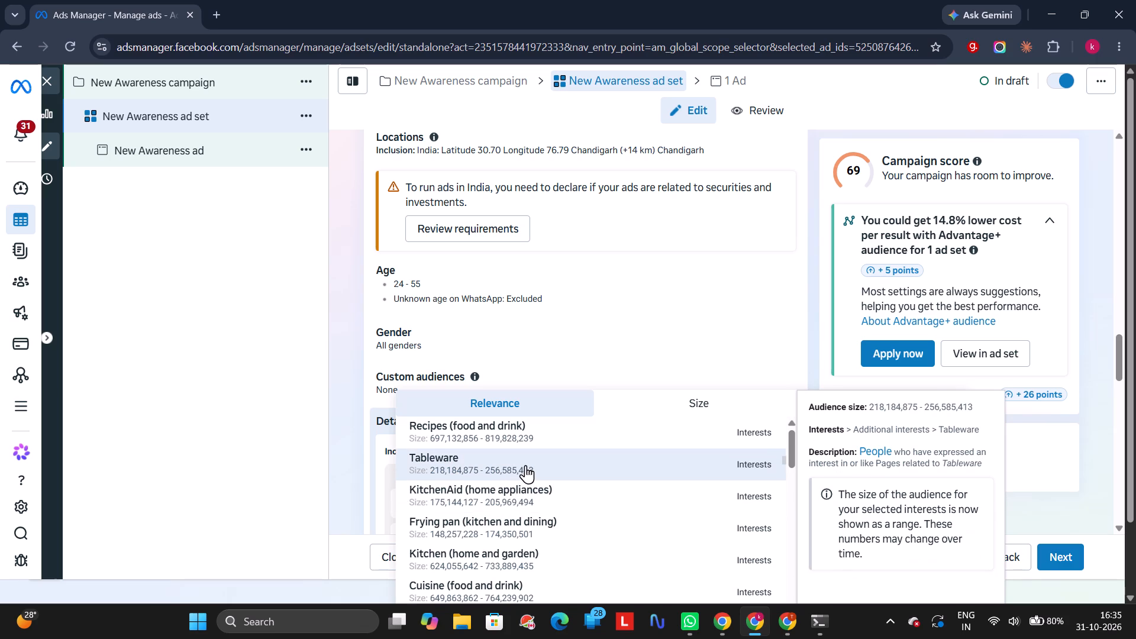
pyautogui.click(525, 465)
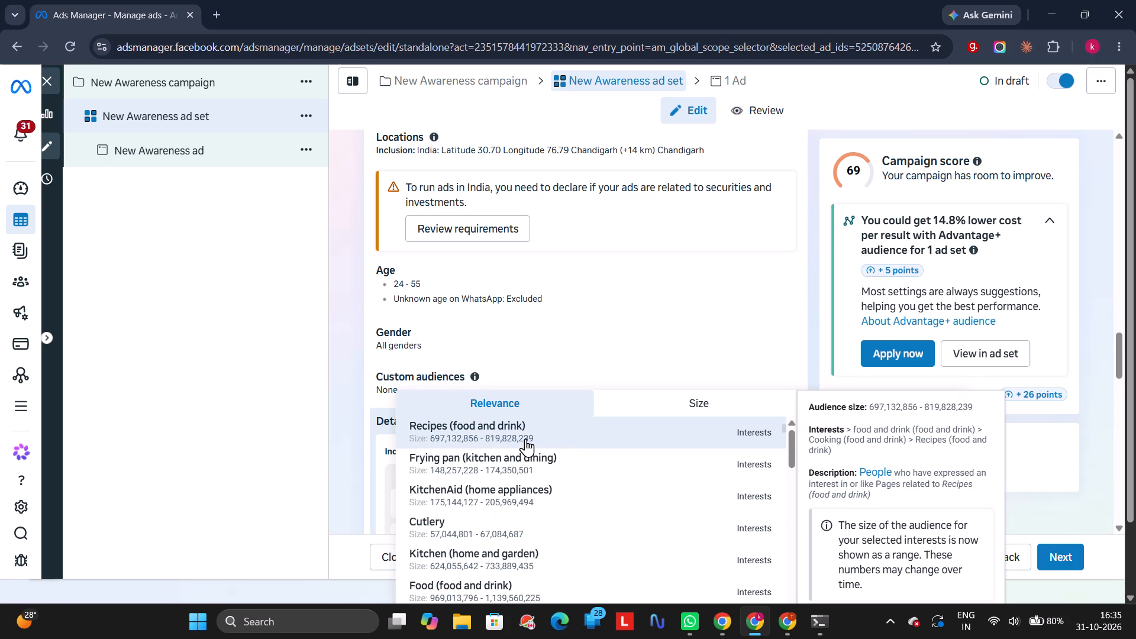
pyautogui.click(525, 438)
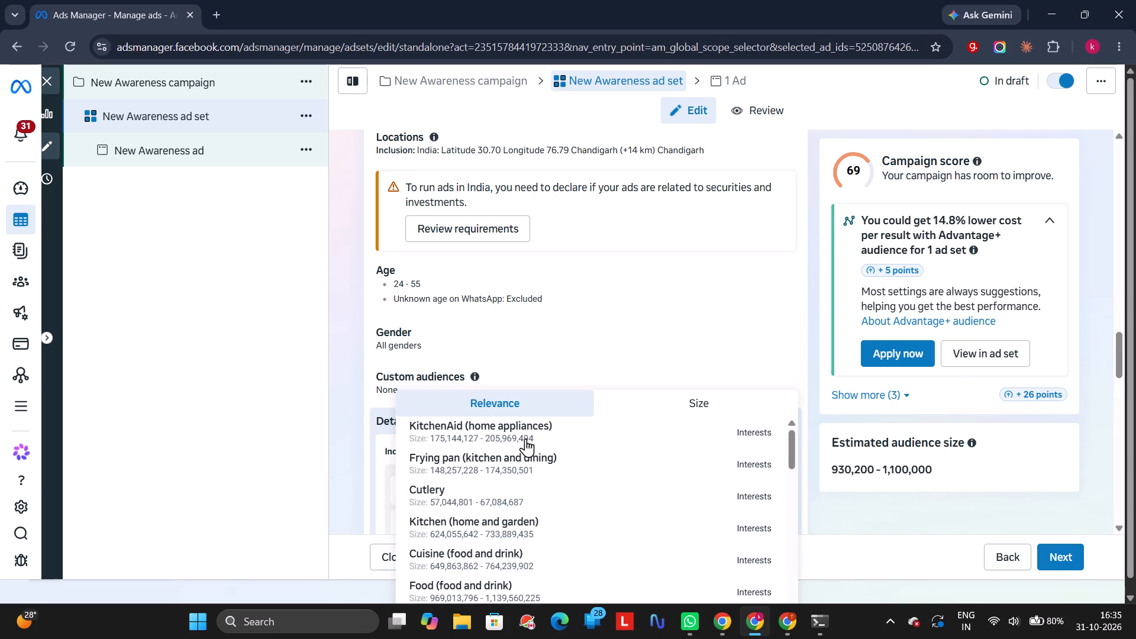
pyautogui.click(354, 370)
pyautogui.scroll(-3, 354, 370)
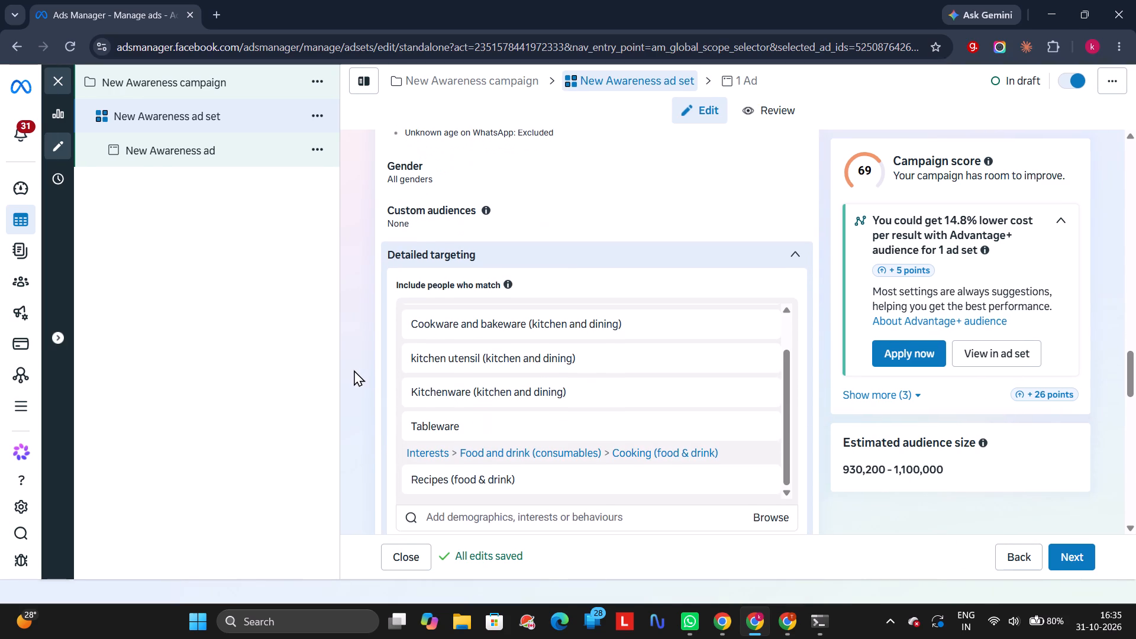
pyautogui.scroll(-1, 354, 370)
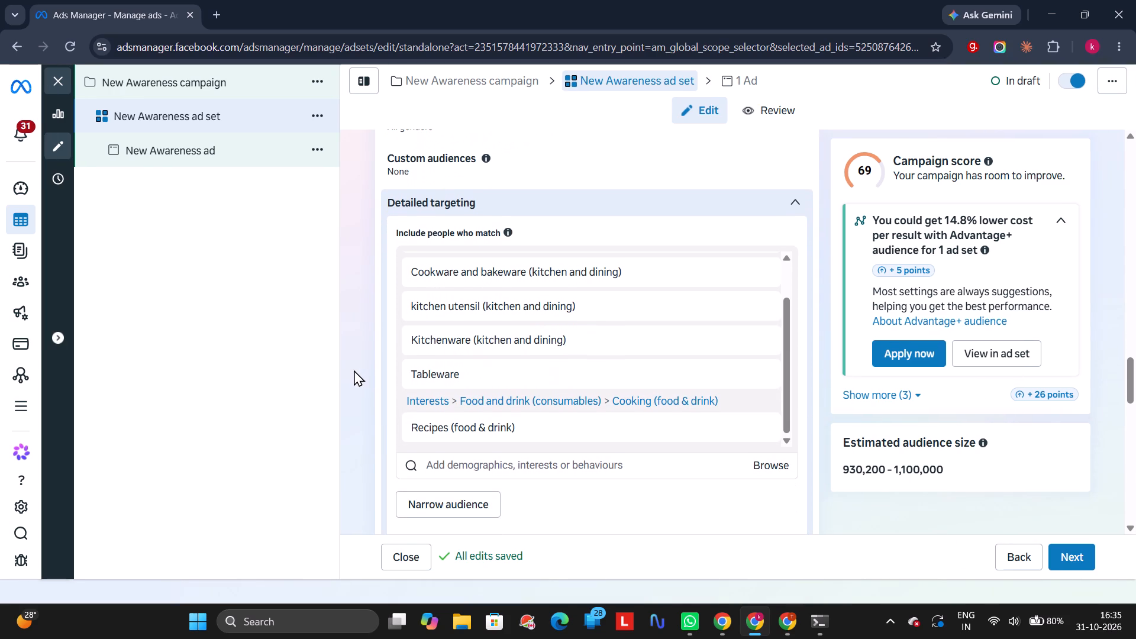
pyautogui.scroll(-1, 354, 370)
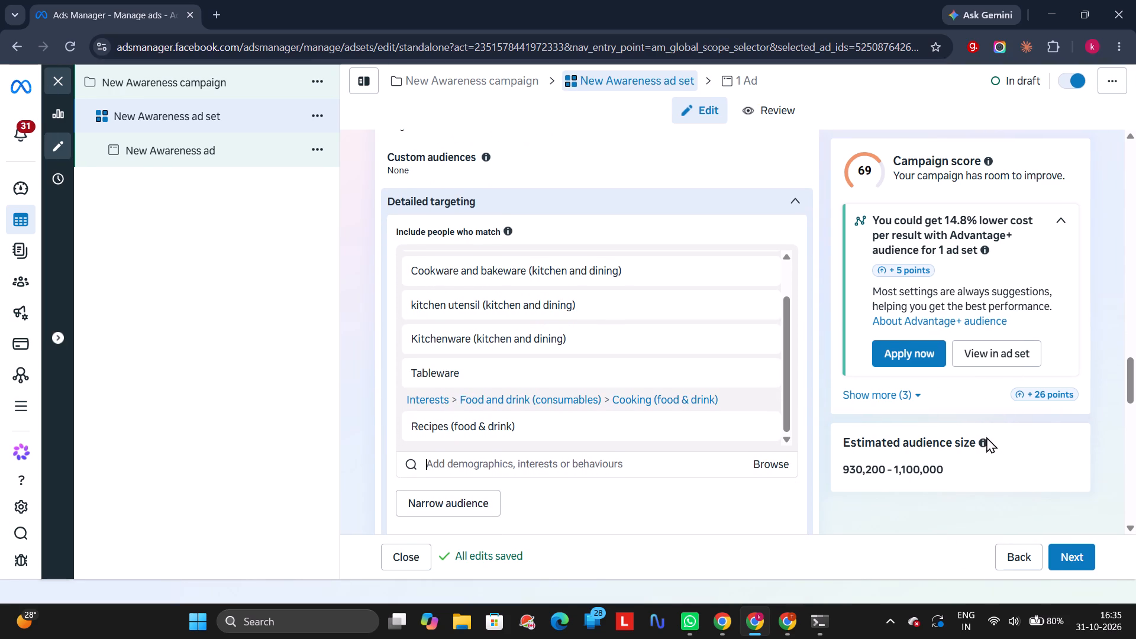
pyautogui.click(565, 471)
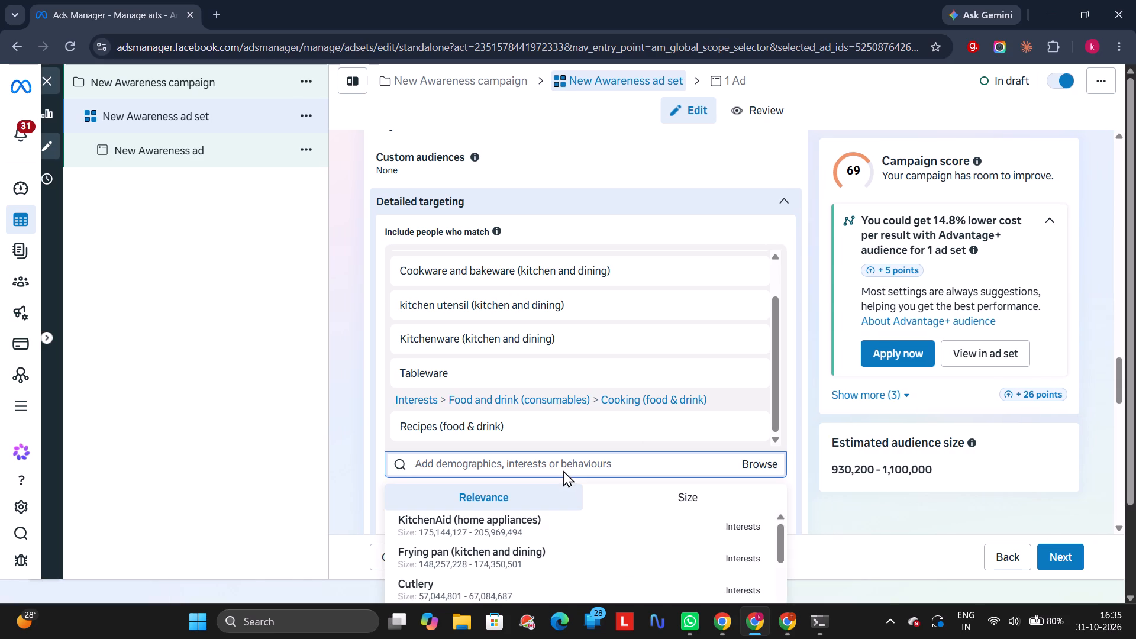
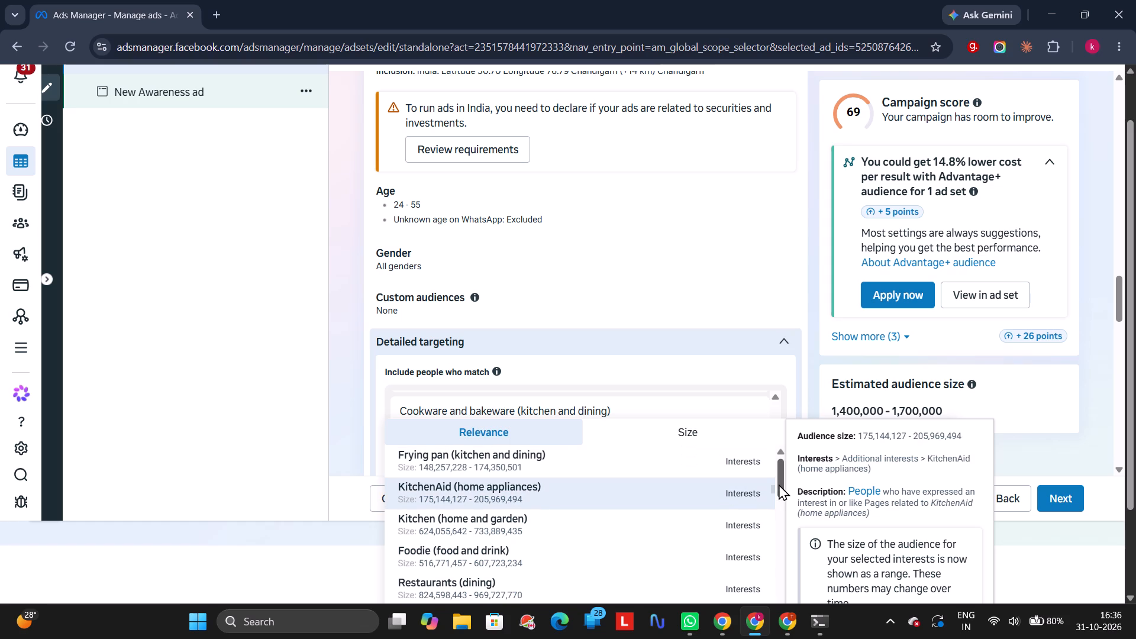
# Add the suggested interest Restaurants (dining) to the ad set's detailed targeting and close the suggestions.
pyautogui.moveTo(780, 477); pyautogui.dragTo(780, 473)
pyautogui.moveTo(780, 473); pyautogui.dragTo(782, 463)
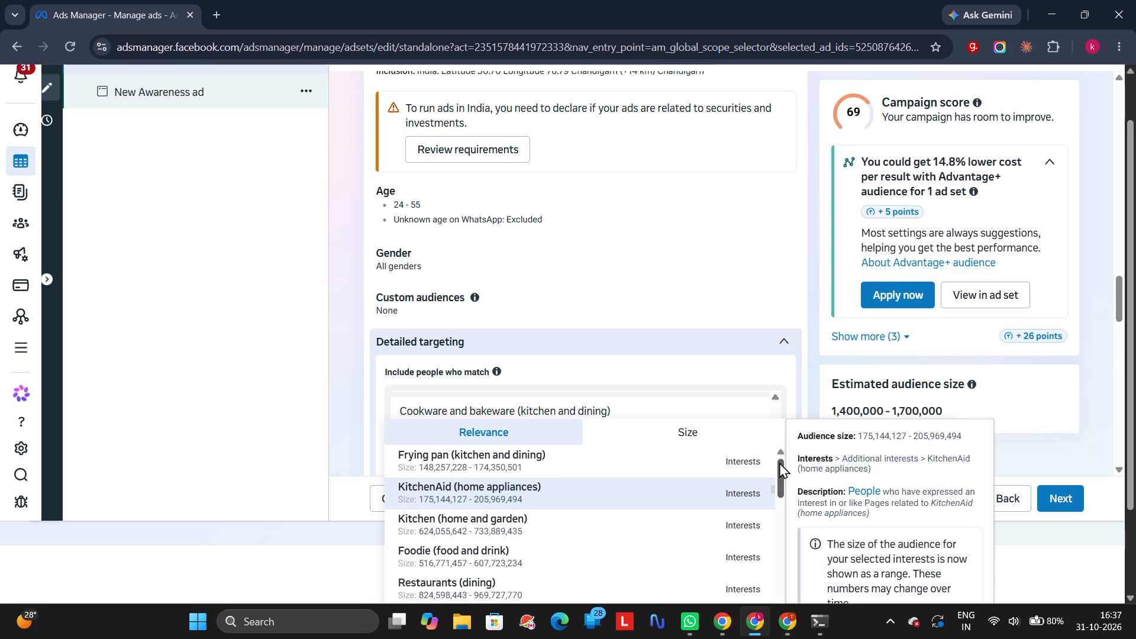
pyautogui.moveTo(779, 470); pyautogui.dragTo(781, 463)
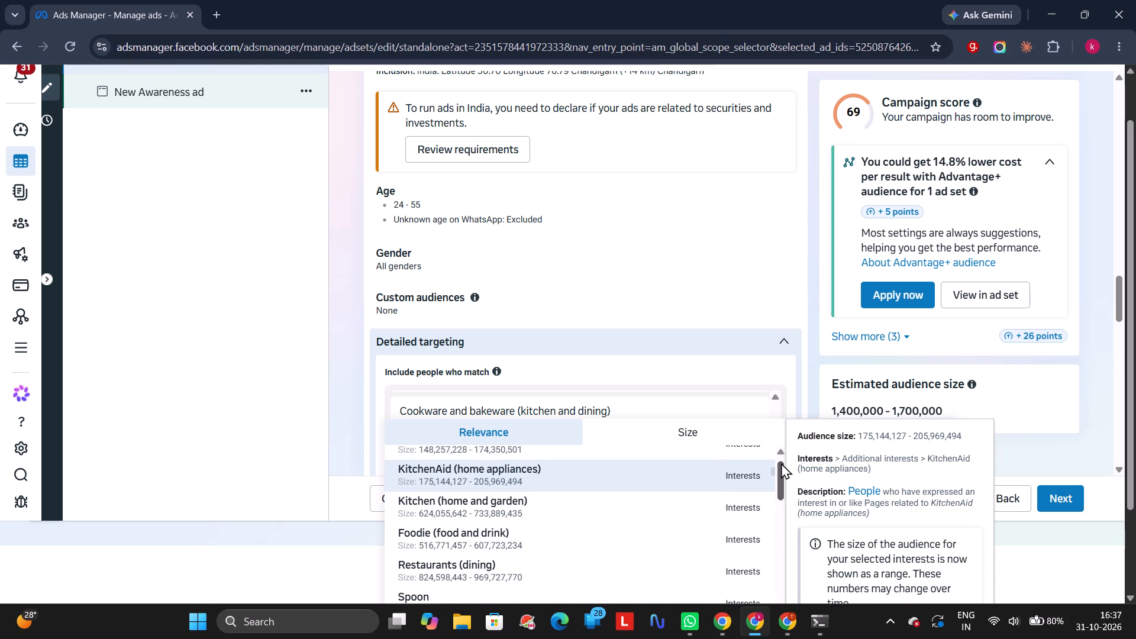
pyautogui.moveTo(781, 463); pyautogui.dragTo(728, 615)
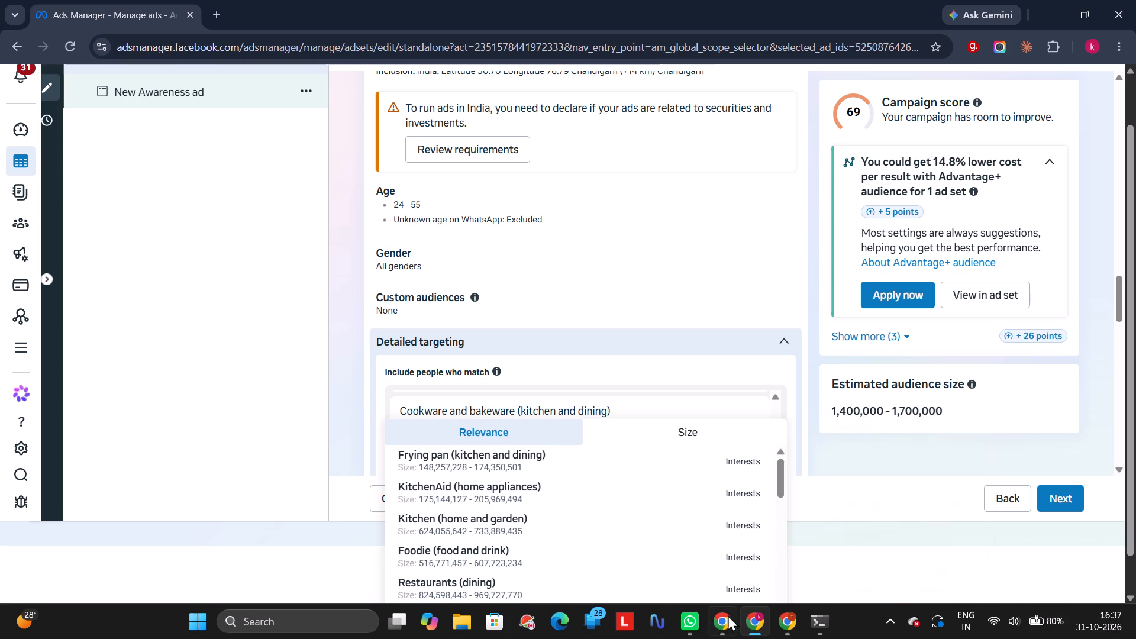
pyautogui.moveTo(728, 615); pyautogui.dragTo(696, 617)
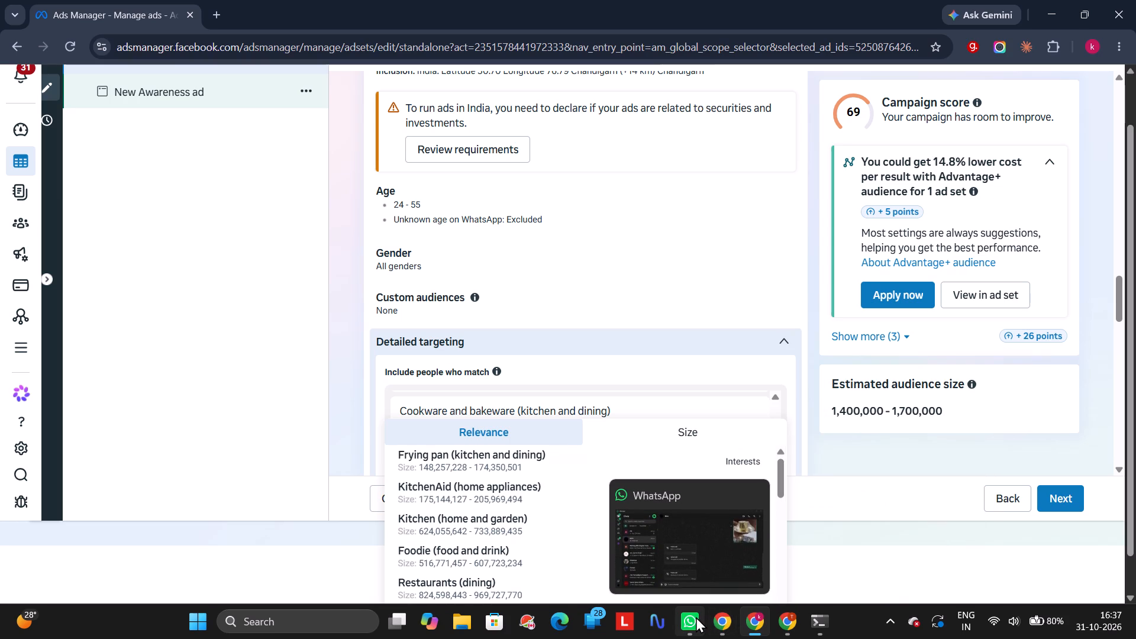
pyautogui.moveTo(696, 617); pyautogui.dragTo(725, 576)
pyautogui.moveTo(725, 576); pyautogui.dragTo(779, 471)
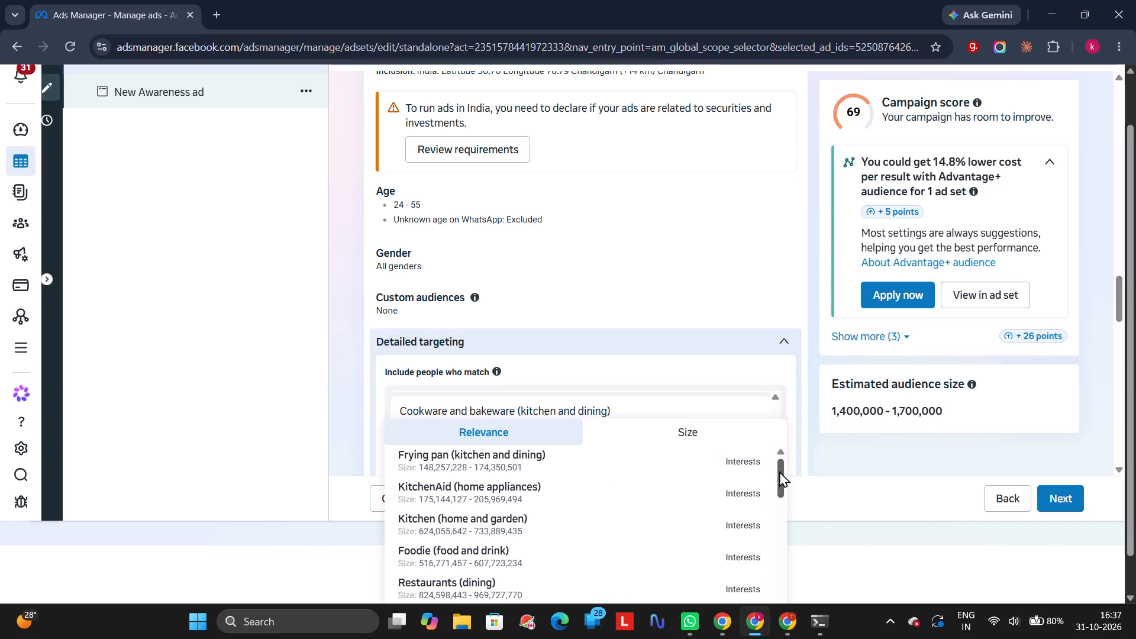
pyautogui.moveTo(779, 471); pyautogui.dragTo(784, 493)
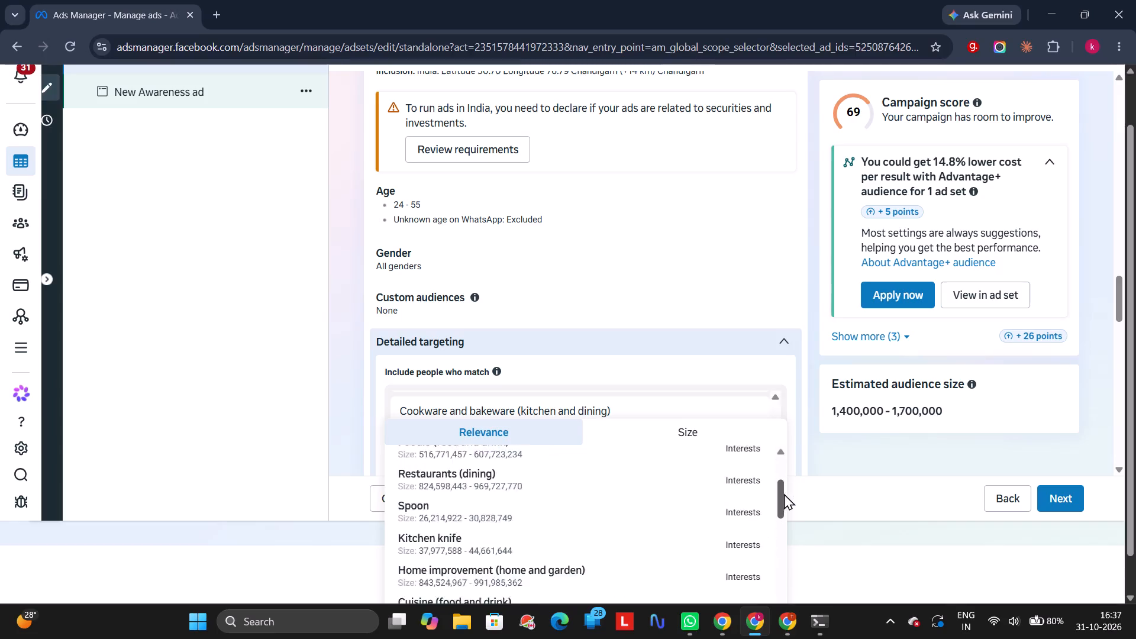
pyautogui.moveTo(784, 493); pyautogui.dragTo(776, 420)
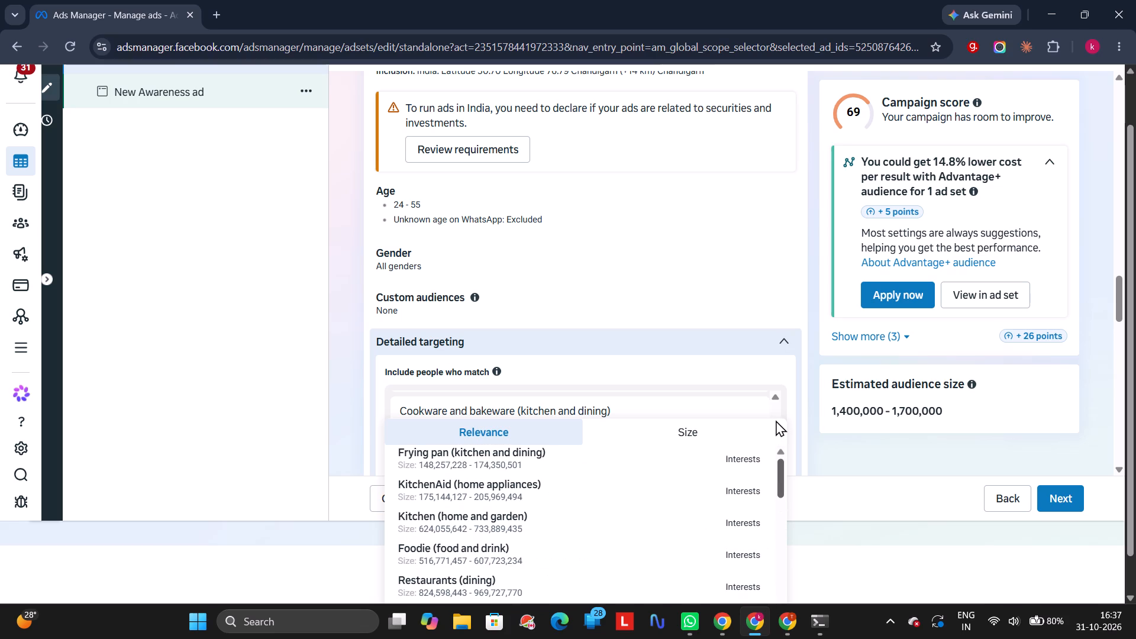
pyautogui.moveTo(776, 420); pyautogui.dragTo(776, 415)
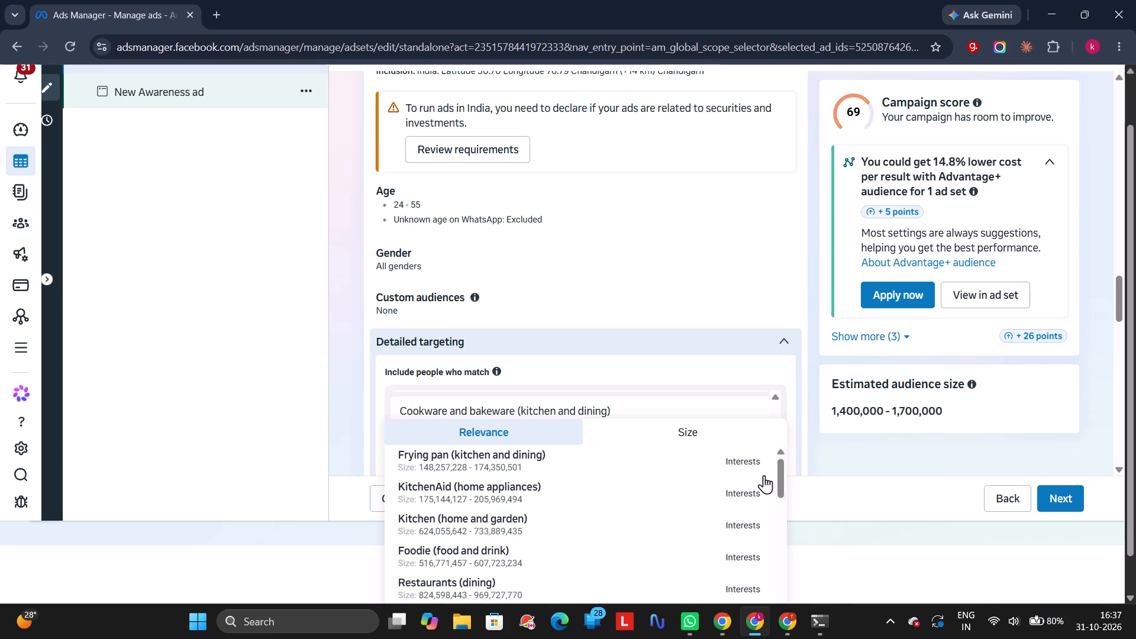
pyautogui.scroll(-1, 697, 538)
pyautogui.click(653, 527)
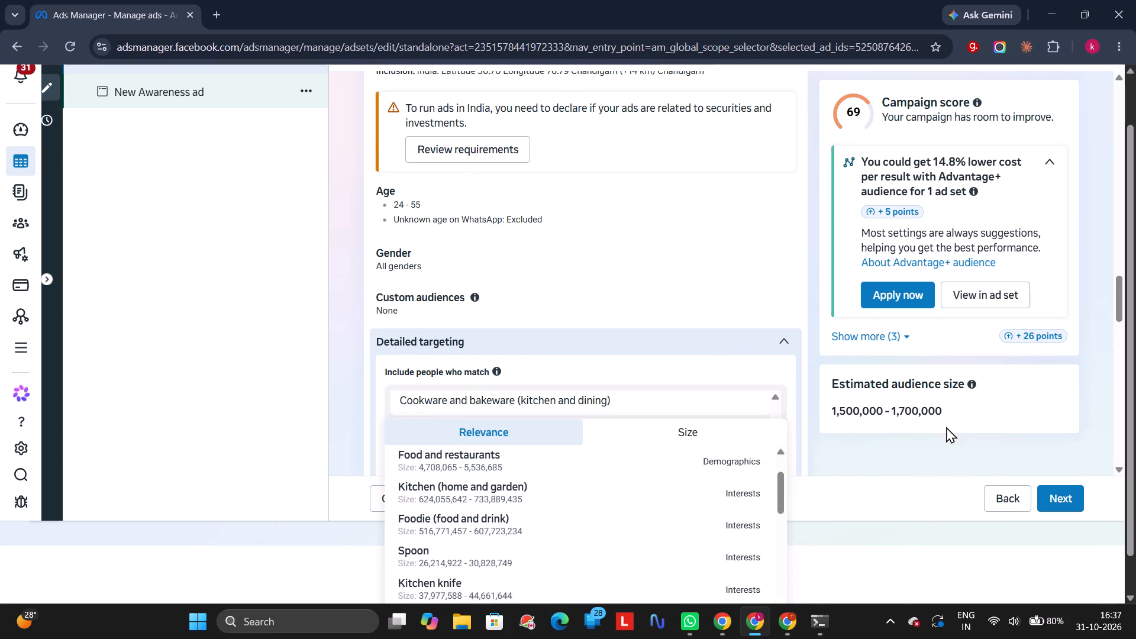
pyautogui.click(946, 427)
# Show the ad set's additional placement settings and look at the devices and operating systems options without changing them.
pyautogui.scroll(-4, 633, 359)
pyautogui.scroll(-2, 472, 431)
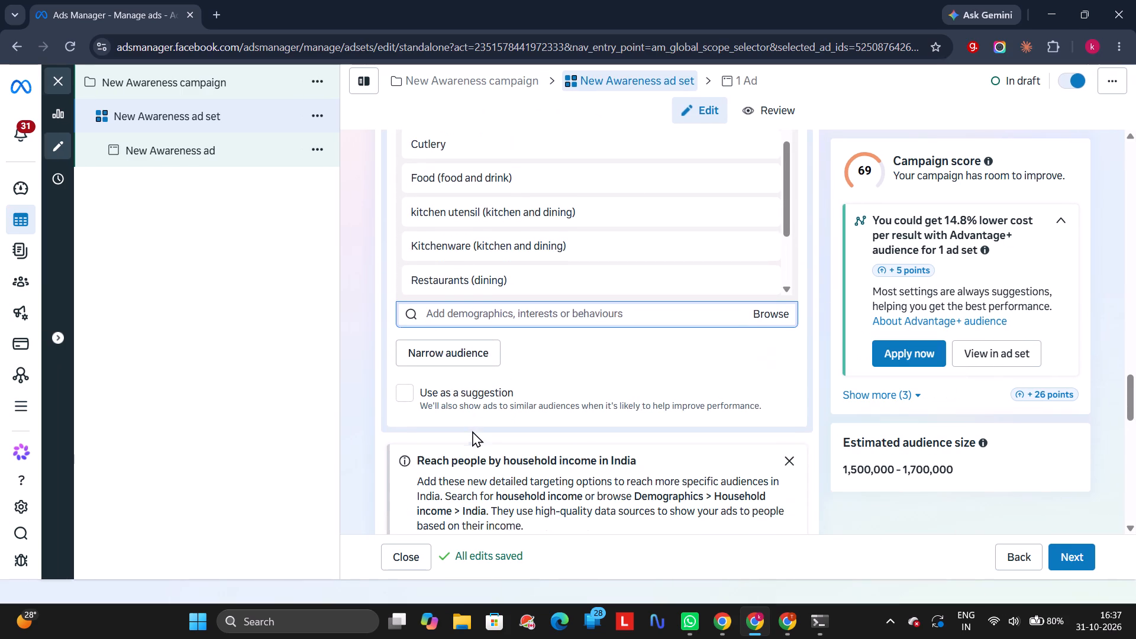
pyautogui.scroll(-5, 472, 431)
pyautogui.scroll(-1, 463, 319)
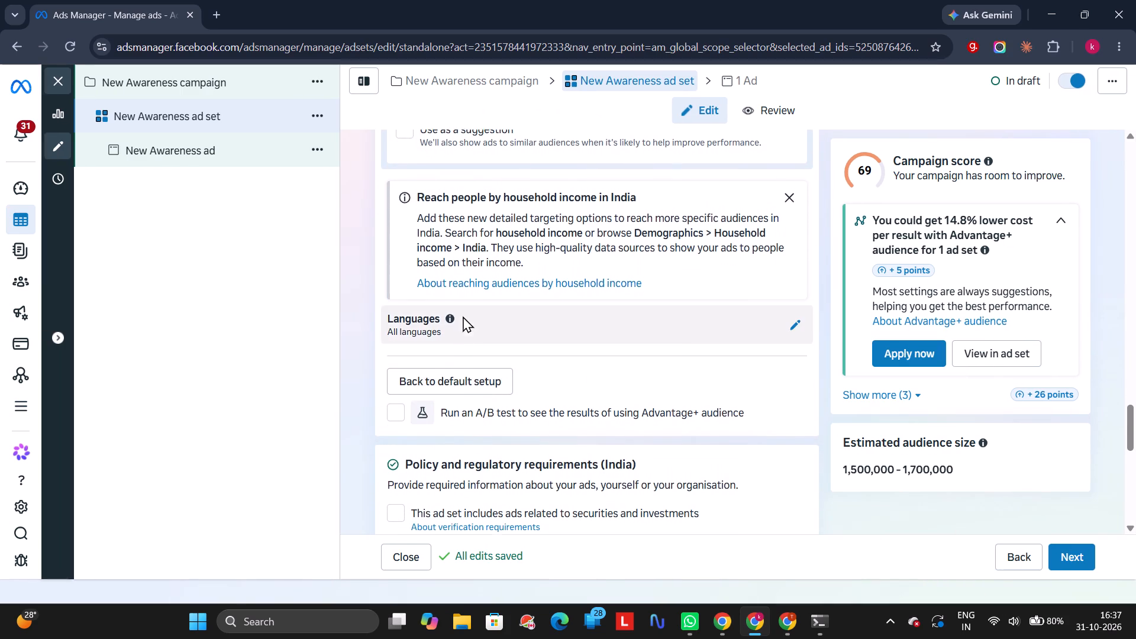
pyautogui.scroll(-12, 463, 316)
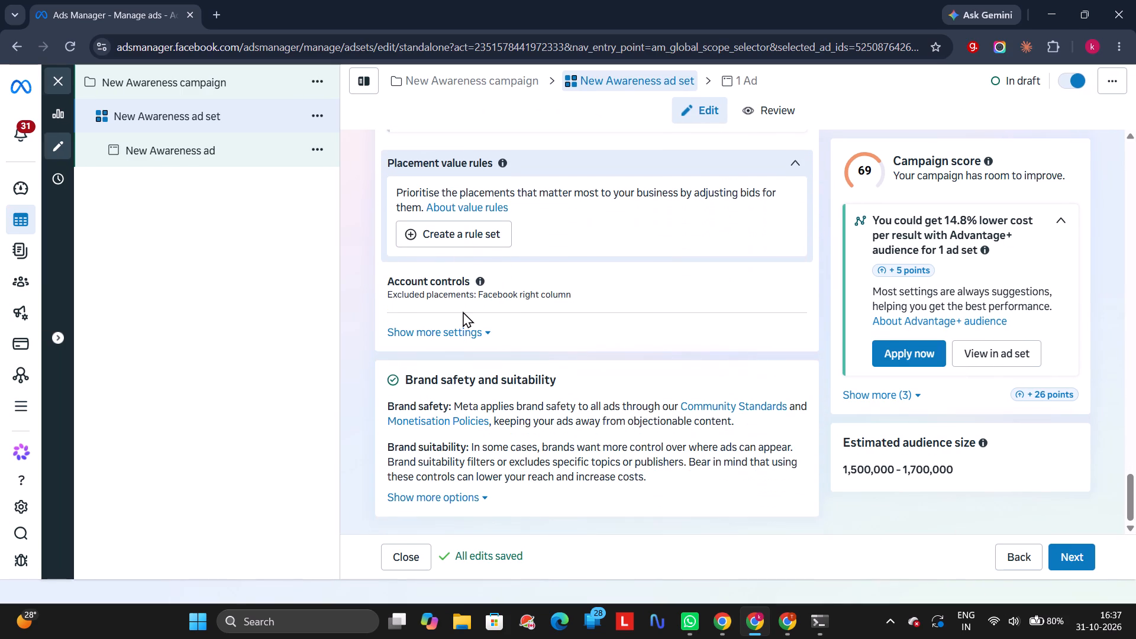
pyautogui.click(464, 331)
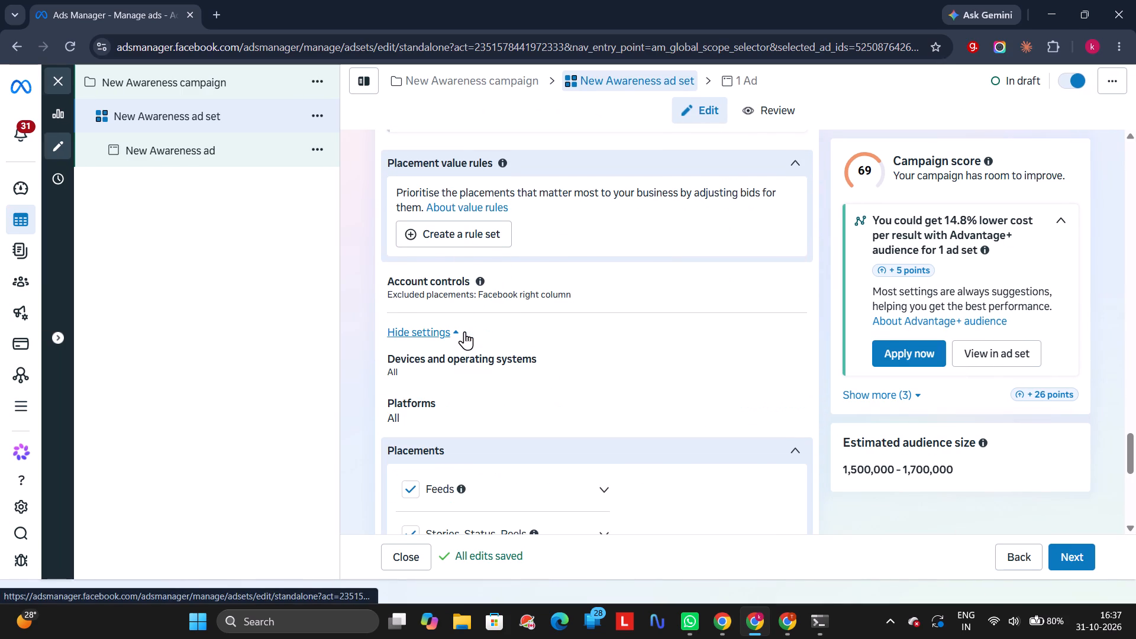
pyautogui.scroll(-1, 456, 406)
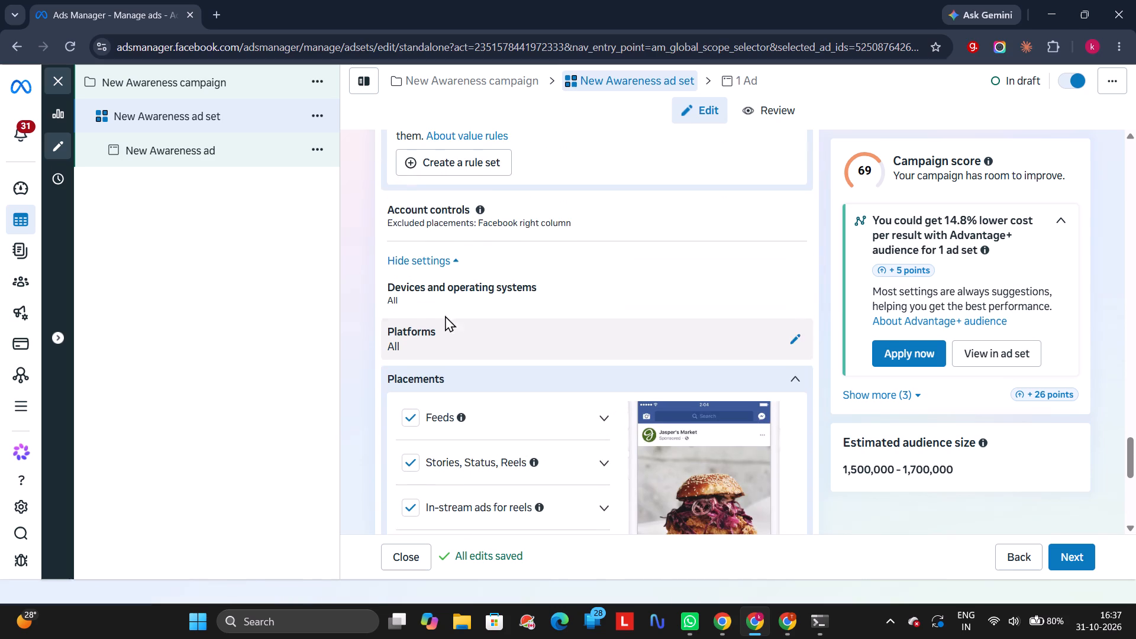
pyautogui.scroll(-1, 445, 315)
pyautogui.click(450, 294)
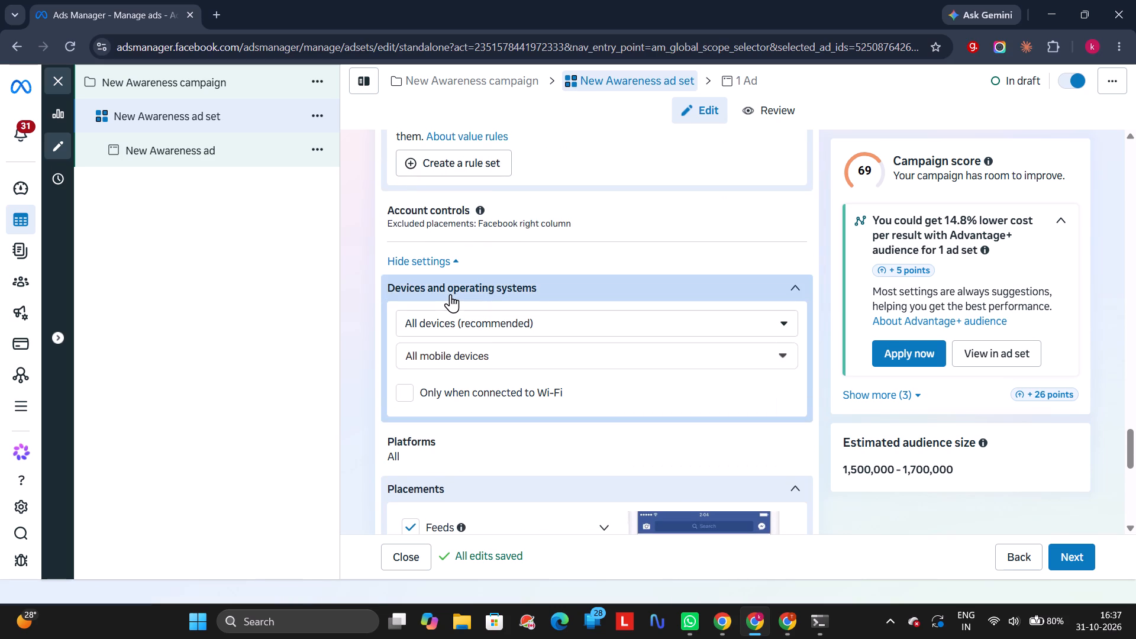
pyautogui.click(450, 294)
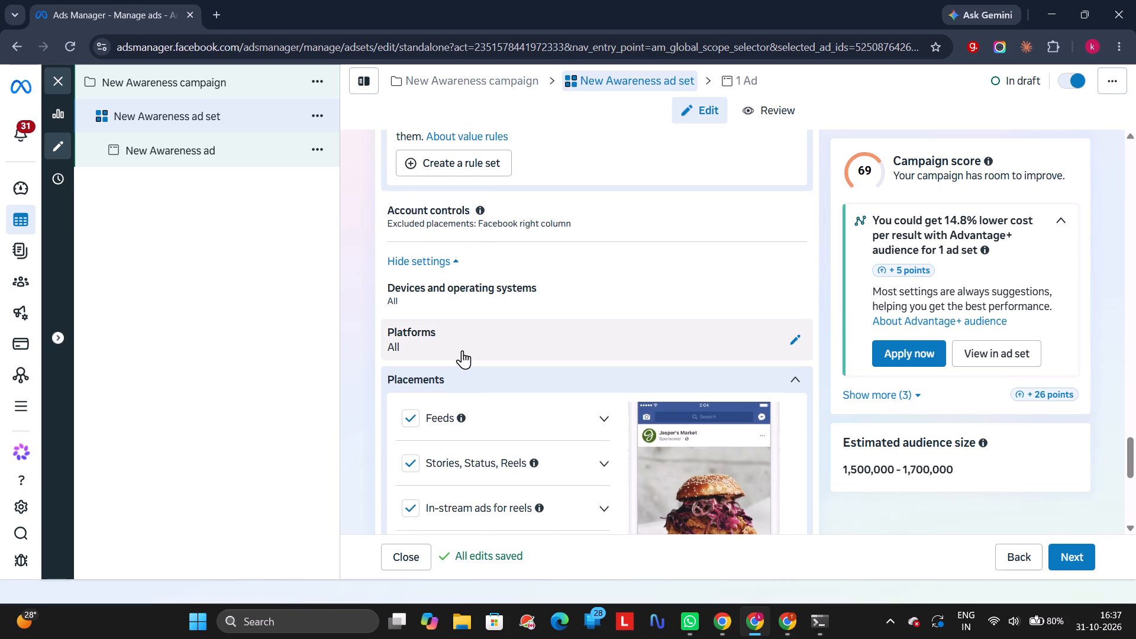
# Limit the ad set's platforms to Facebook and Instagram, excluding WhatsApp, Threads and Audience Network.
pyautogui.click(462, 350)
pyautogui.click(423, 403)
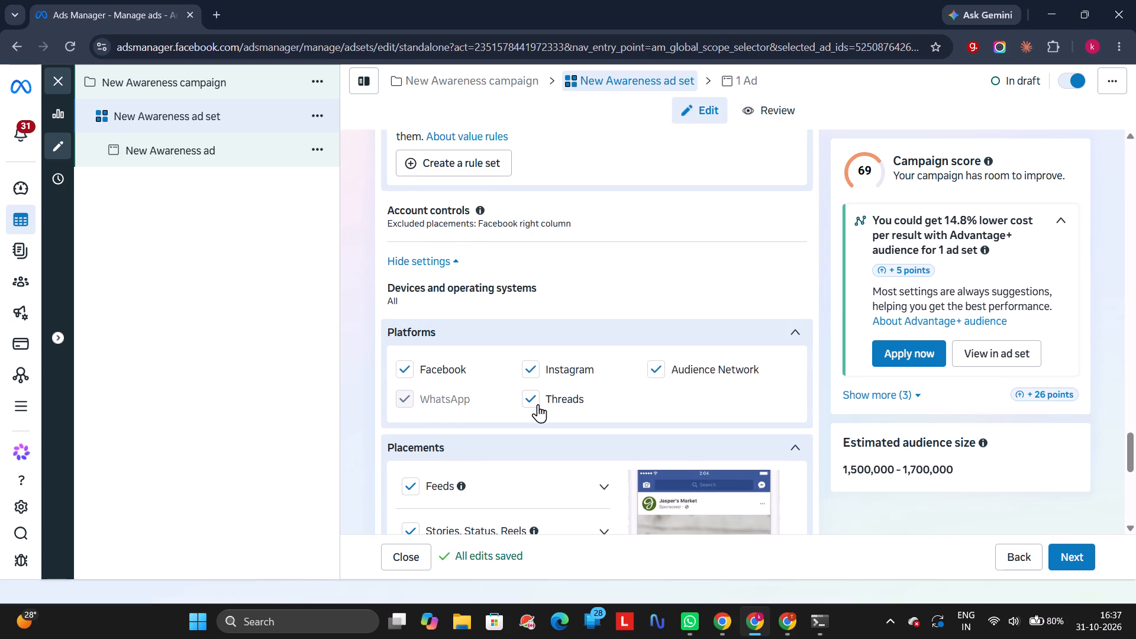
pyautogui.click(537, 405)
pyautogui.click(652, 376)
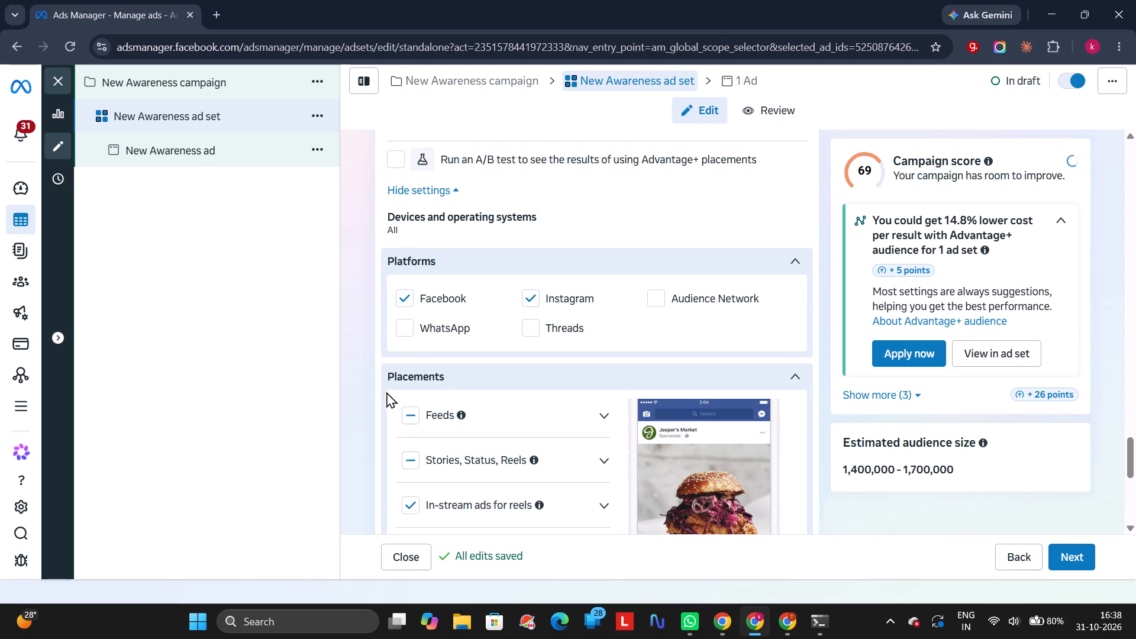
# Review the ad set's placement selections and the skippable ads and brand safety sections below them.
pyautogui.scroll(-3, 360, 379)
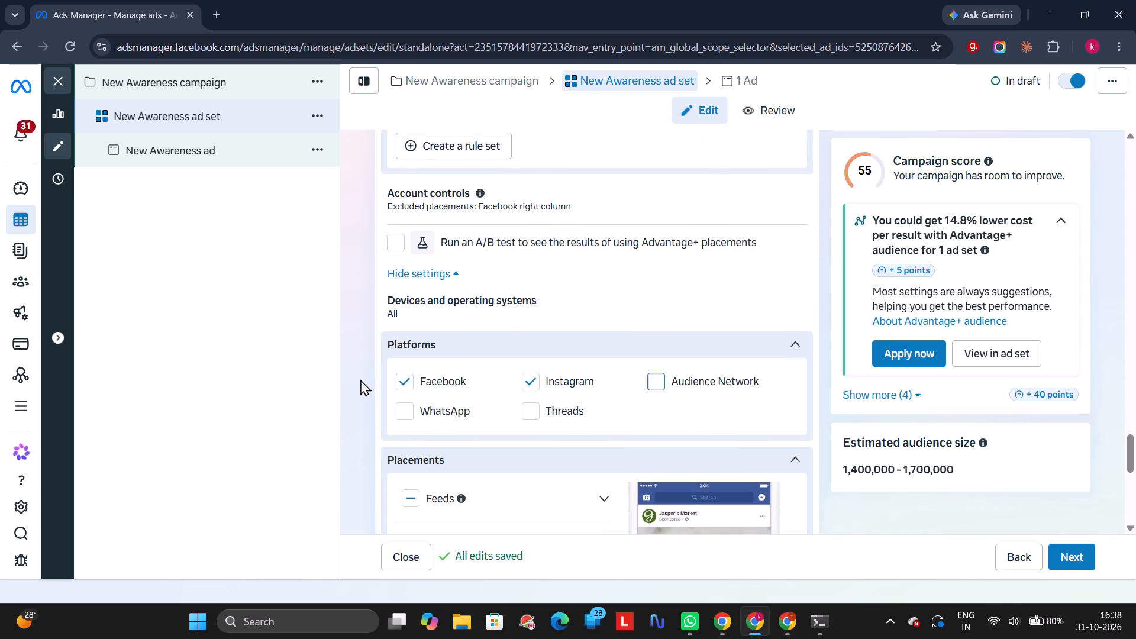
pyautogui.scroll(-8, 360, 379)
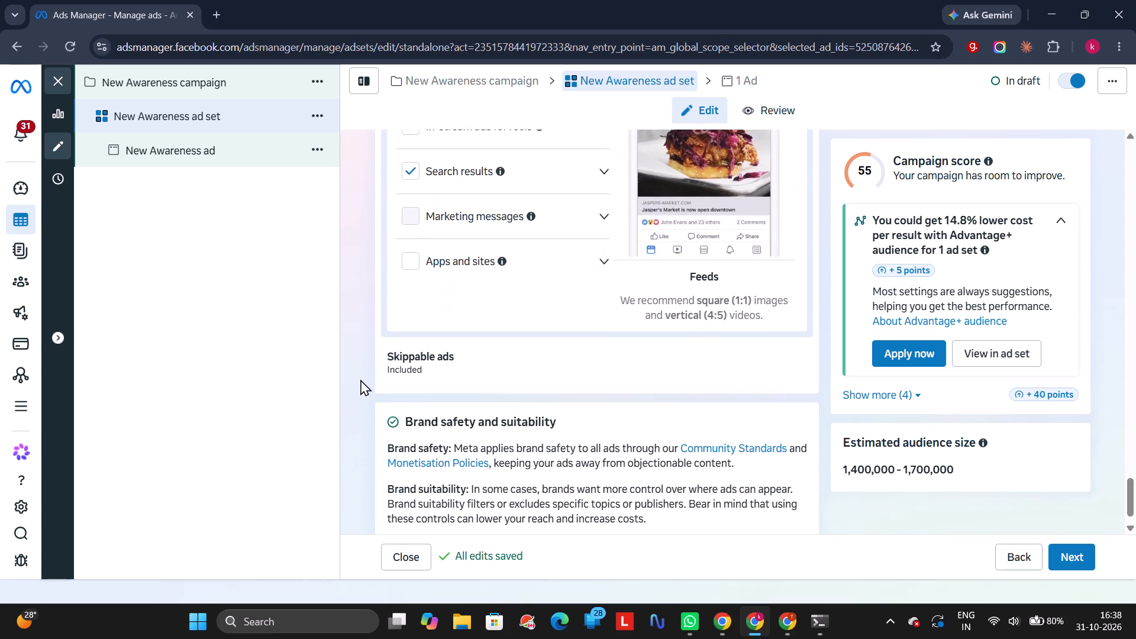
pyautogui.scroll(-5, 360, 379)
pyautogui.scroll(6, 360, 379)
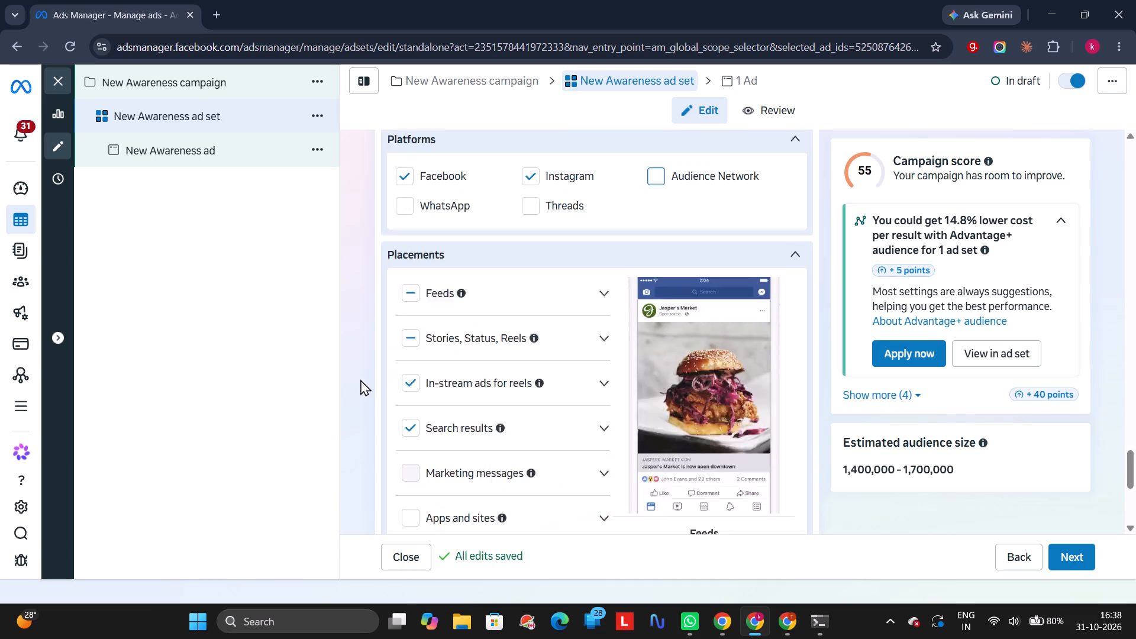
pyautogui.scroll(1, 360, 379)
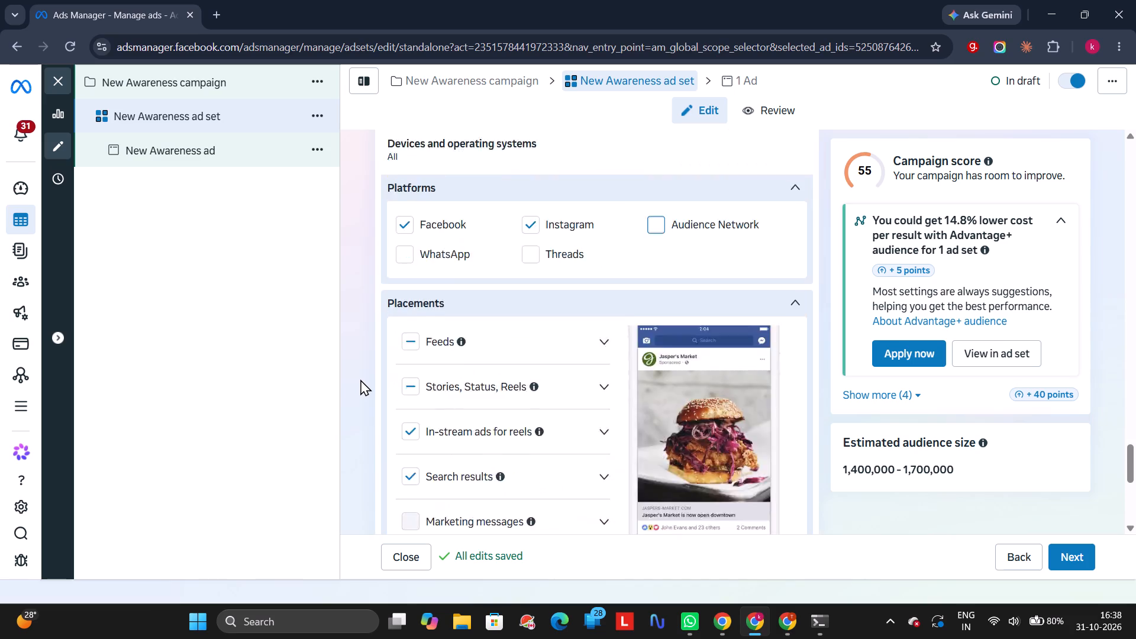
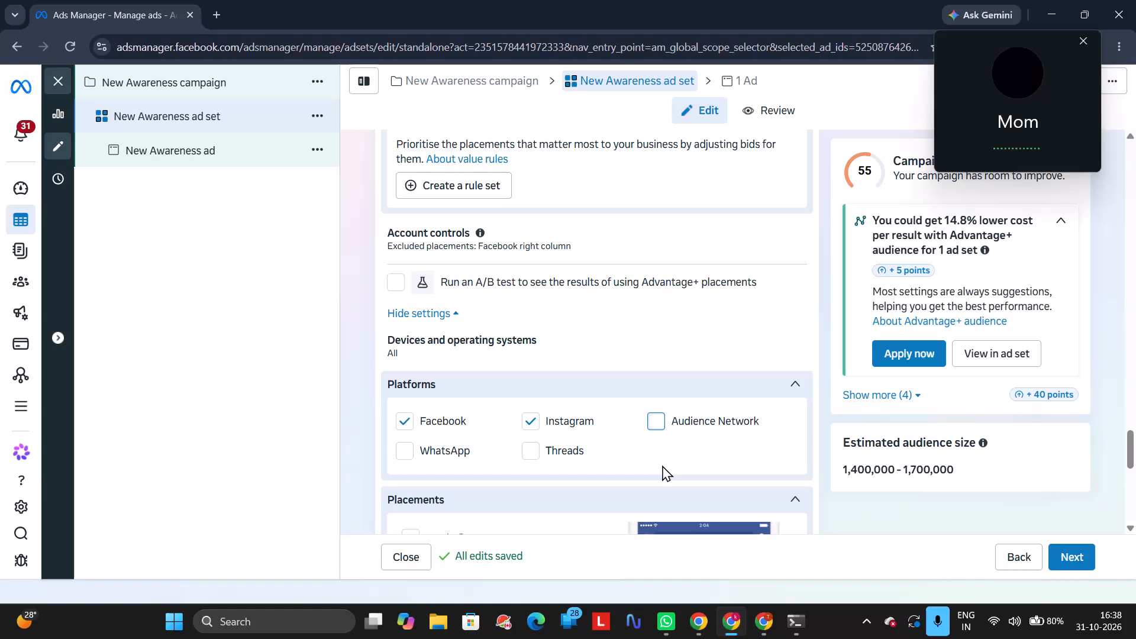
# Look over the ad set's placement and performance settings and continue to the New Awareness ad.
pyautogui.scroll(-10, 662, 465)
pyautogui.scroll(3, 662, 465)
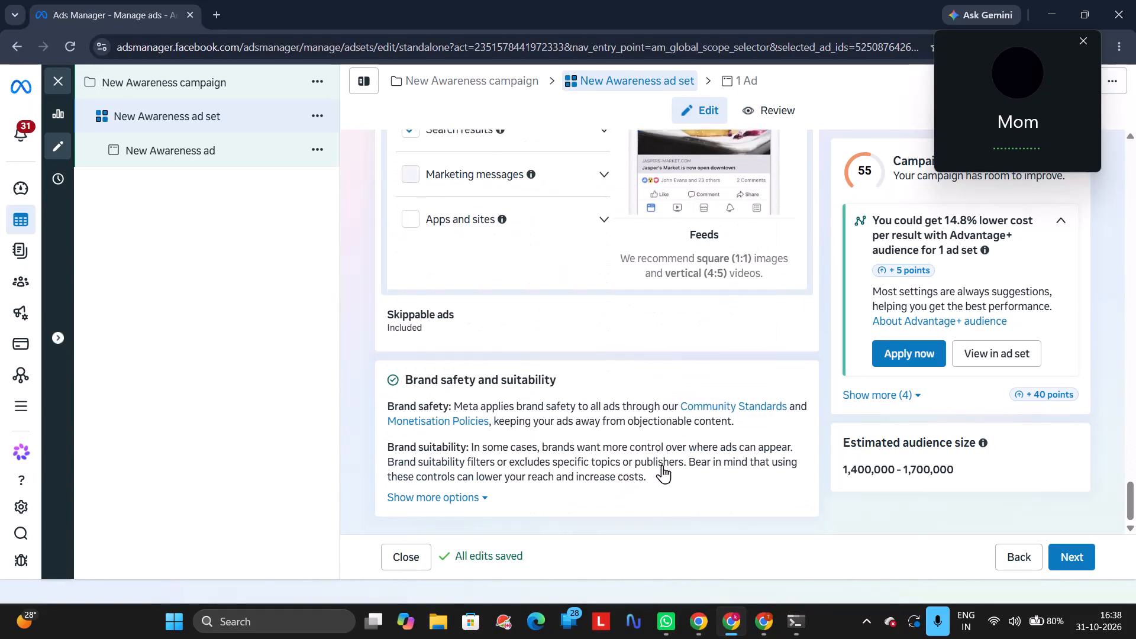
pyautogui.scroll(2, 662, 465)
pyautogui.scroll(-4, 662, 465)
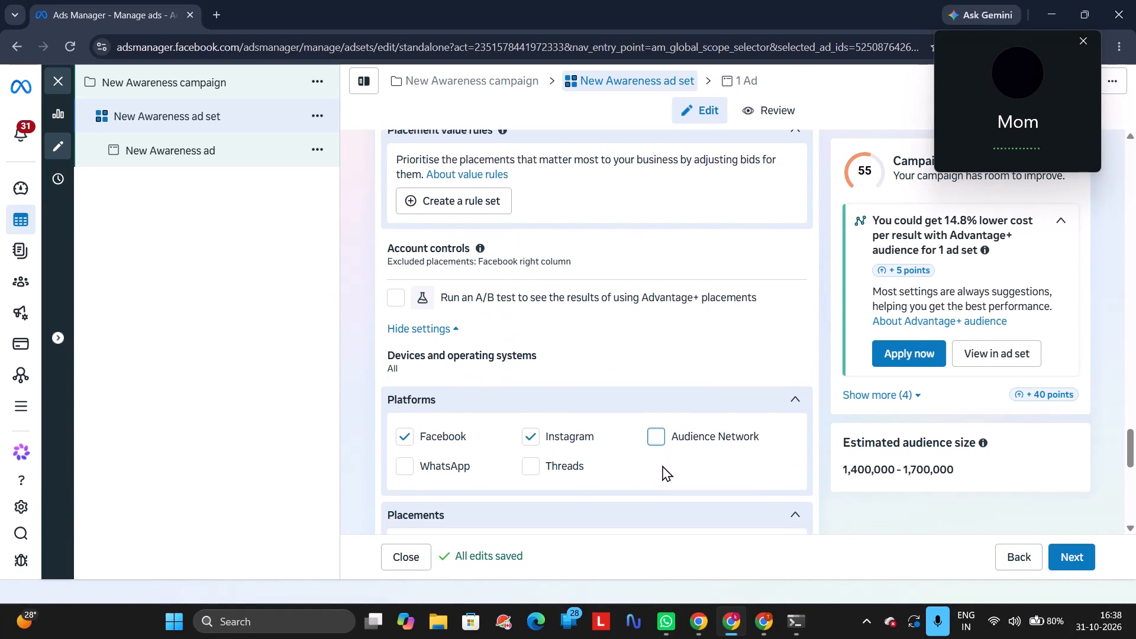
pyautogui.scroll(-1, 662, 465)
pyautogui.scroll(5, 662, 465)
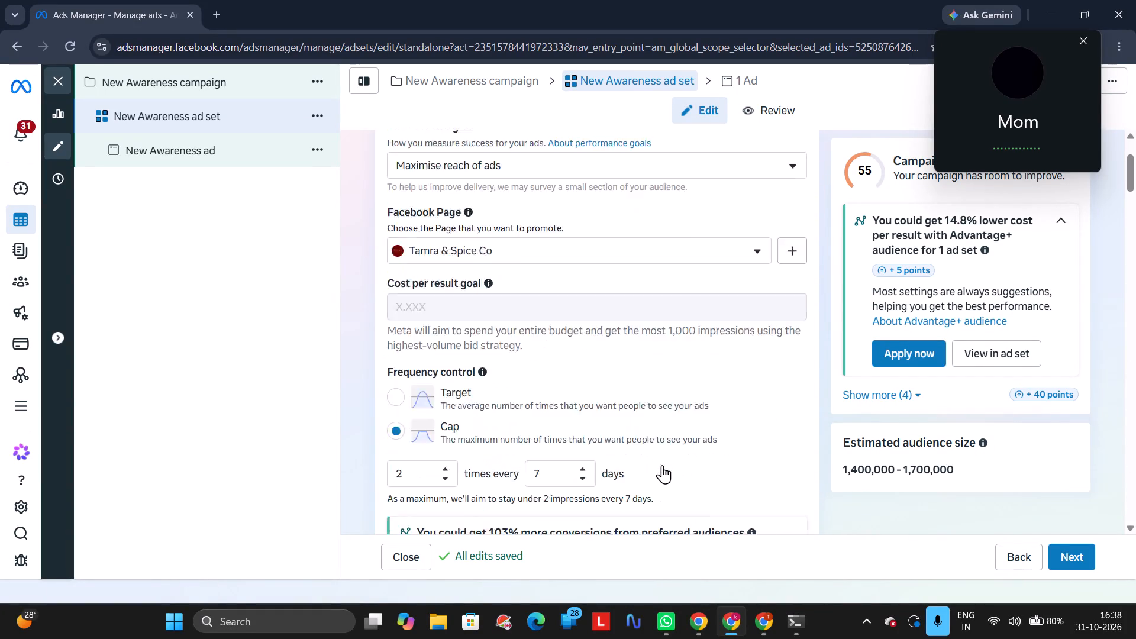
pyautogui.click(1071, 556)
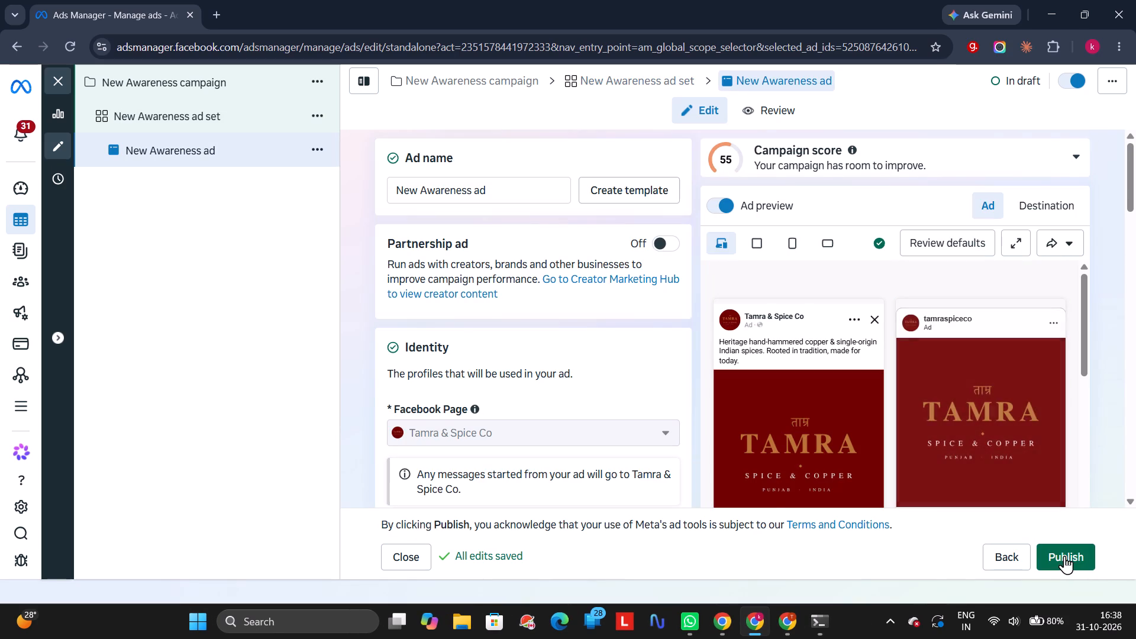
# Examine the New Awareness ad's identity and ad setup sections.
pyautogui.scroll(-3, 499, 355)
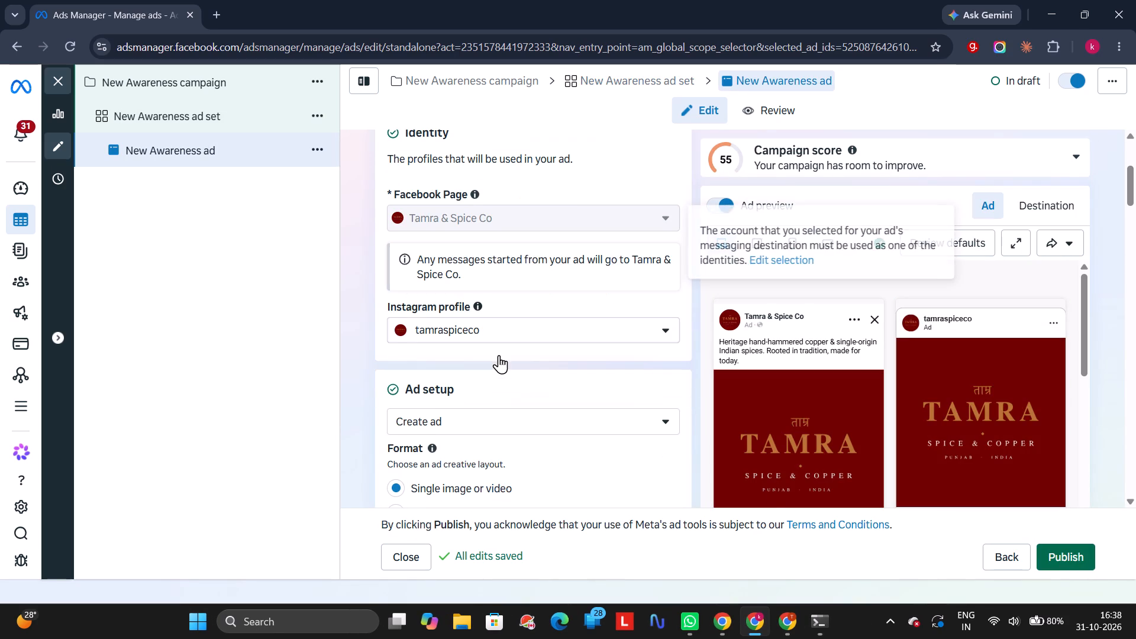
pyautogui.scroll(-1, 499, 355)
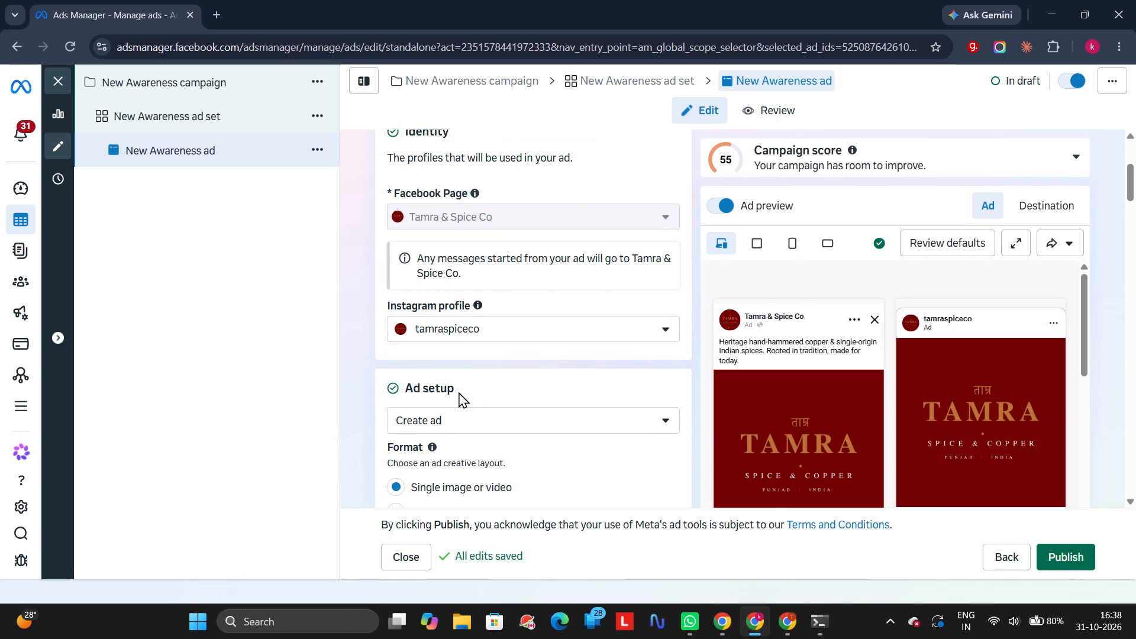
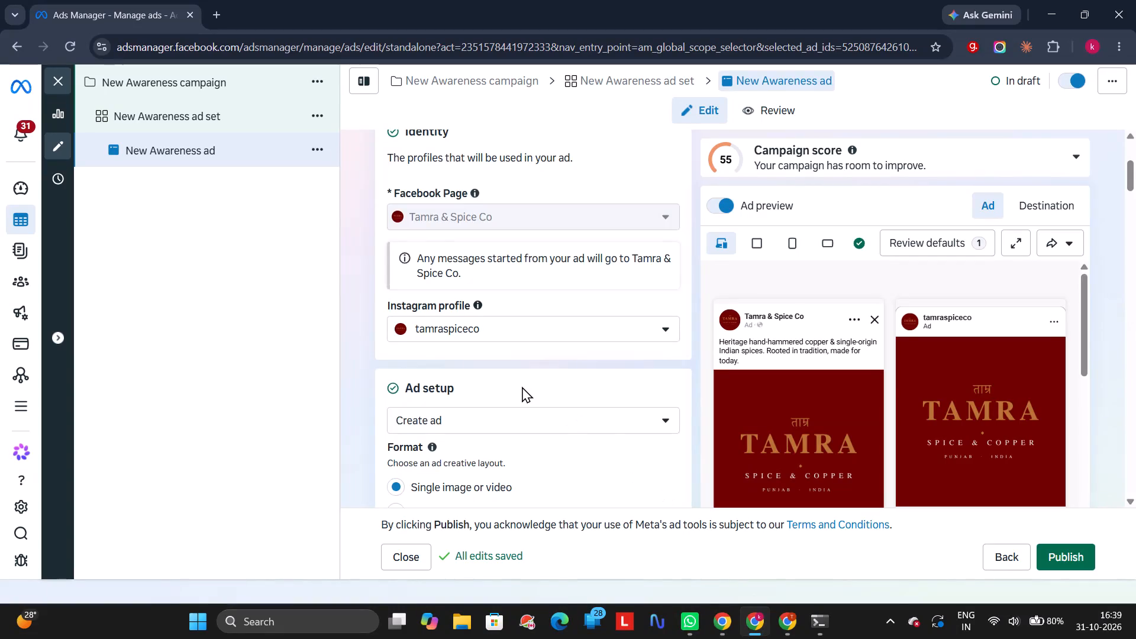
# Switch the ad setup of New Awareness ad to Use existing post and turn off Multi-advertiser ads.
pyautogui.scroll(-2, 519, 386)
pyautogui.click(505, 289)
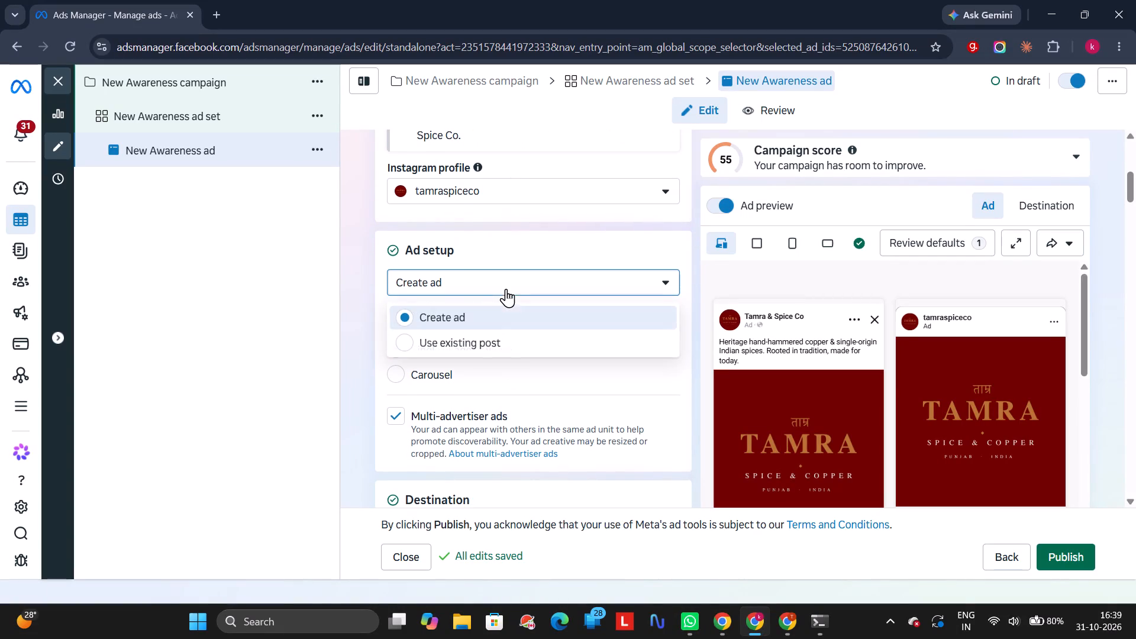
pyautogui.click(509, 343)
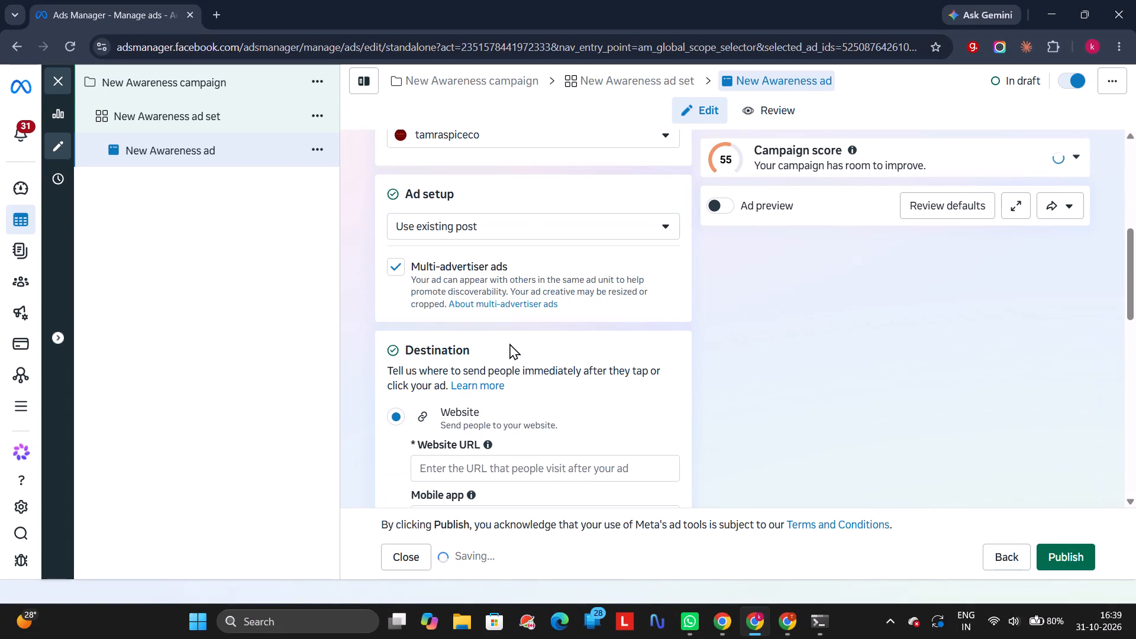
pyautogui.click(490, 271)
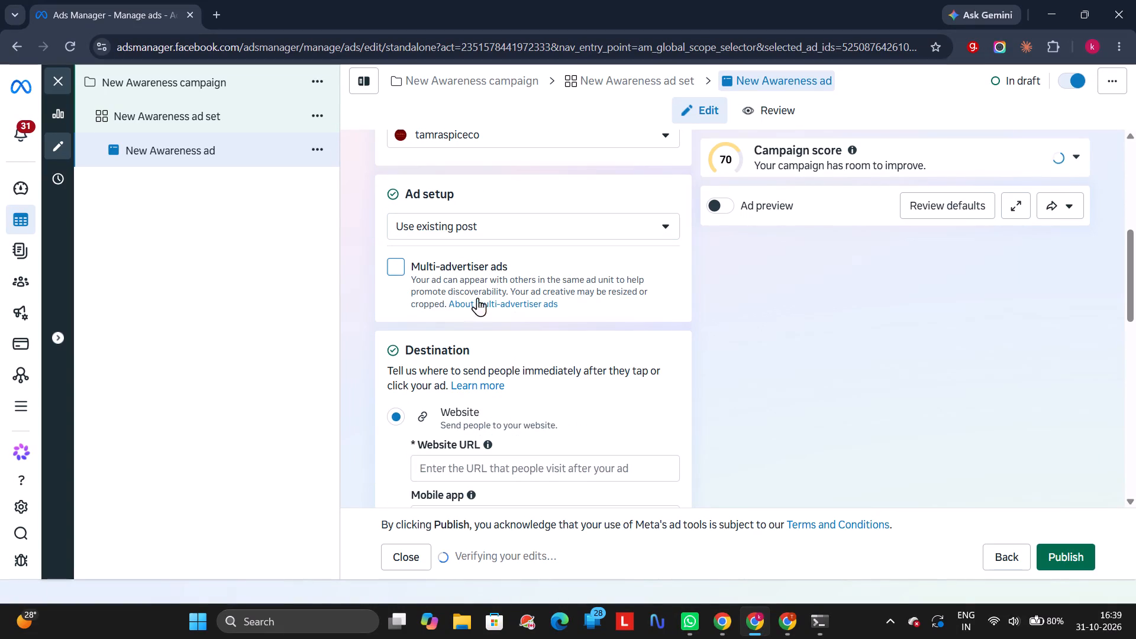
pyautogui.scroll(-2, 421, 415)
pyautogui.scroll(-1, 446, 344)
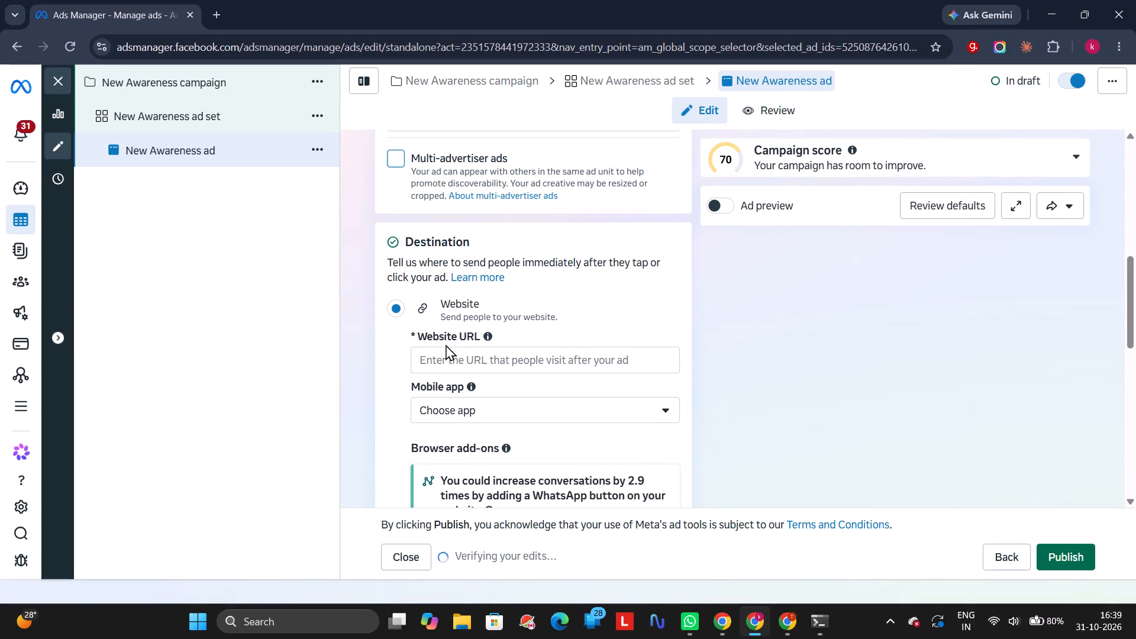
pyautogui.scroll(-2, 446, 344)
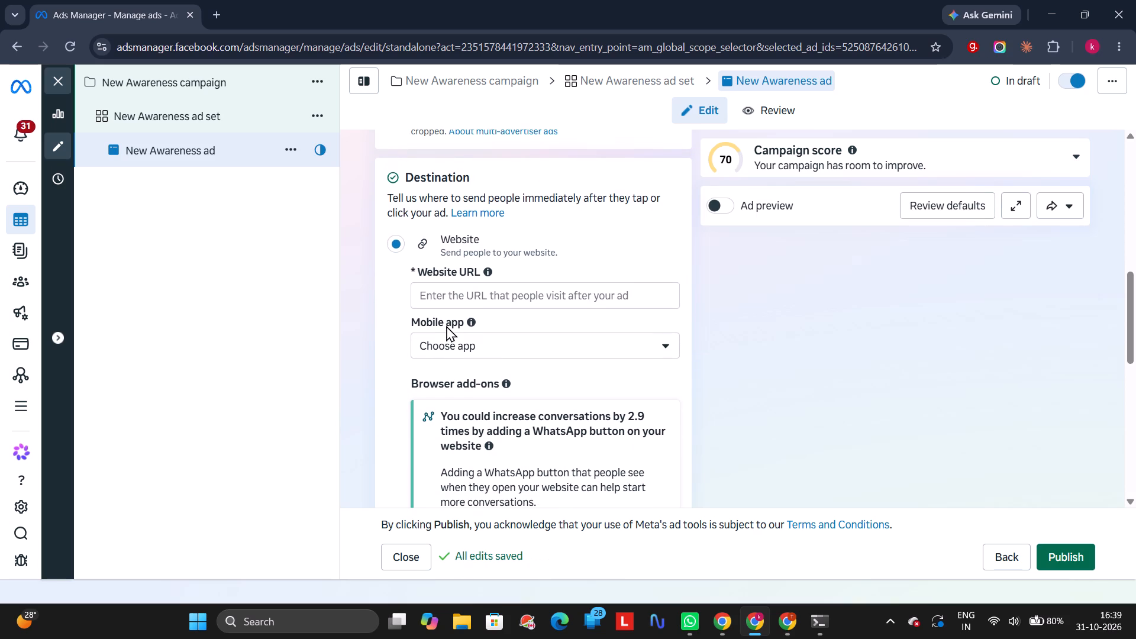
# Review the ad's Destination settings, including the website URL and the available mobile app options.
pyautogui.scroll(1, 1064, 332)
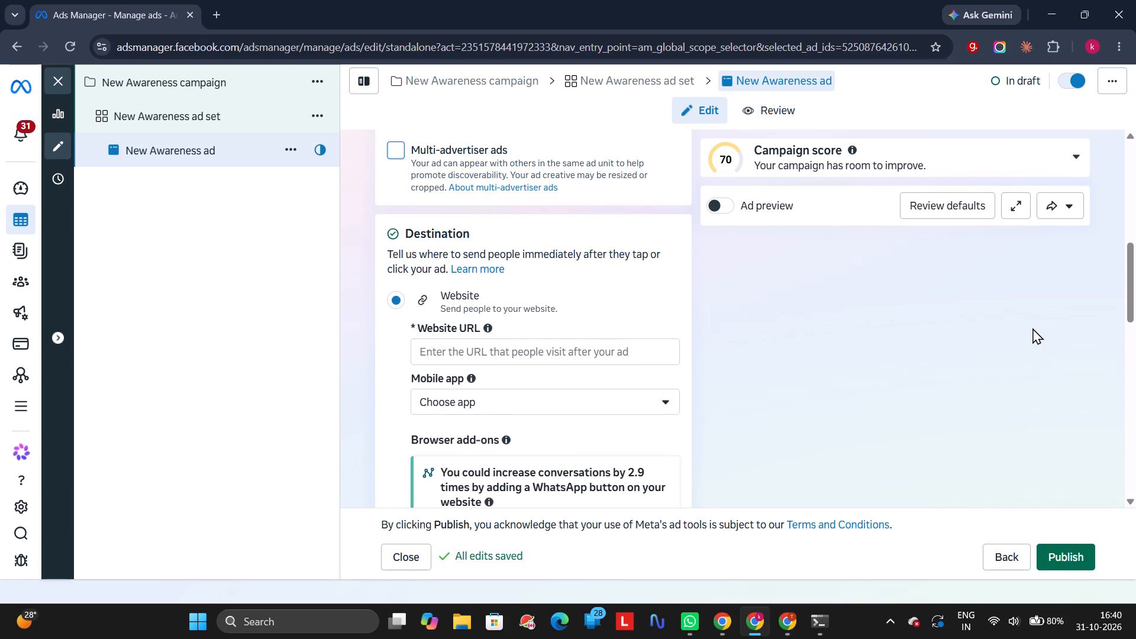
pyautogui.scroll(-1, 569, 401)
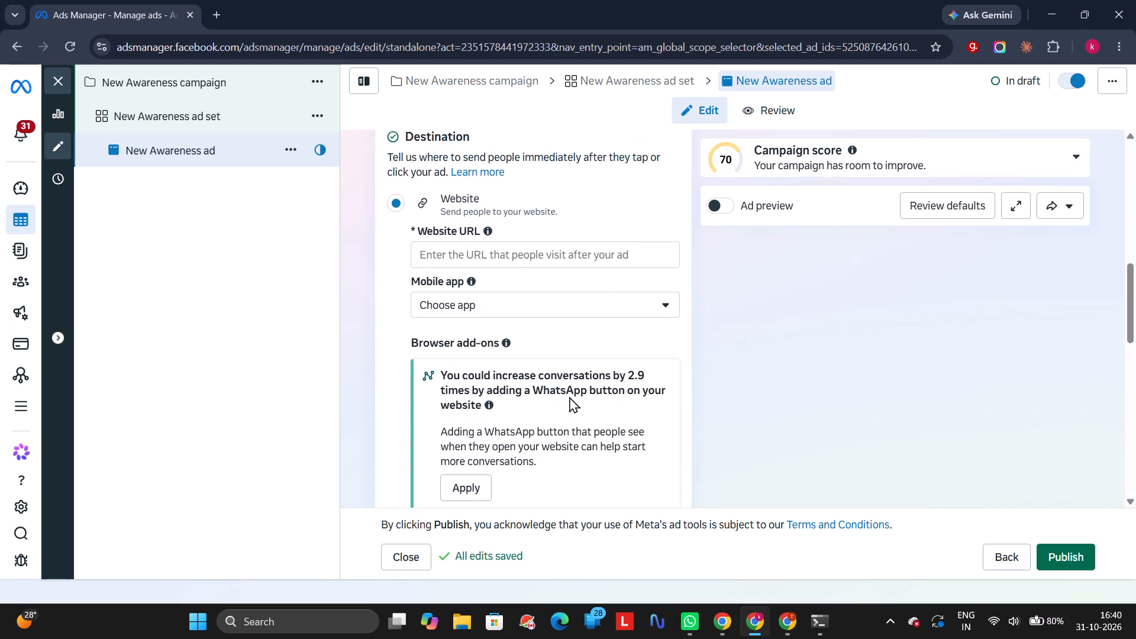
pyautogui.scroll(-1, 569, 396)
pyautogui.click(572, 280)
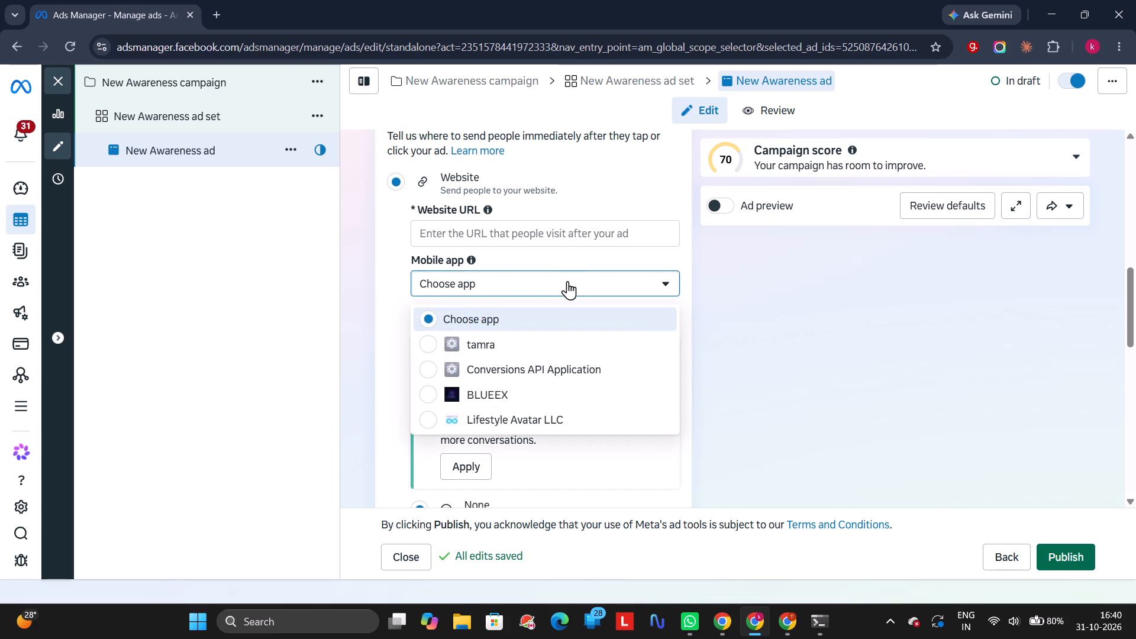
pyautogui.click(570, 229)
pyautogui.scroll(-3, 486, 281)
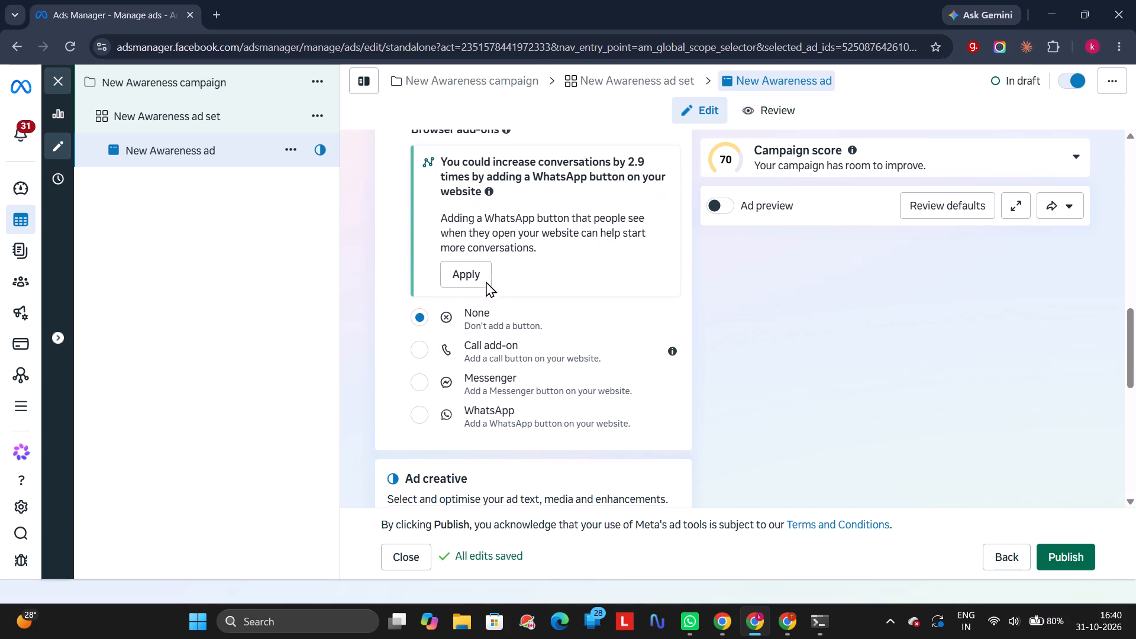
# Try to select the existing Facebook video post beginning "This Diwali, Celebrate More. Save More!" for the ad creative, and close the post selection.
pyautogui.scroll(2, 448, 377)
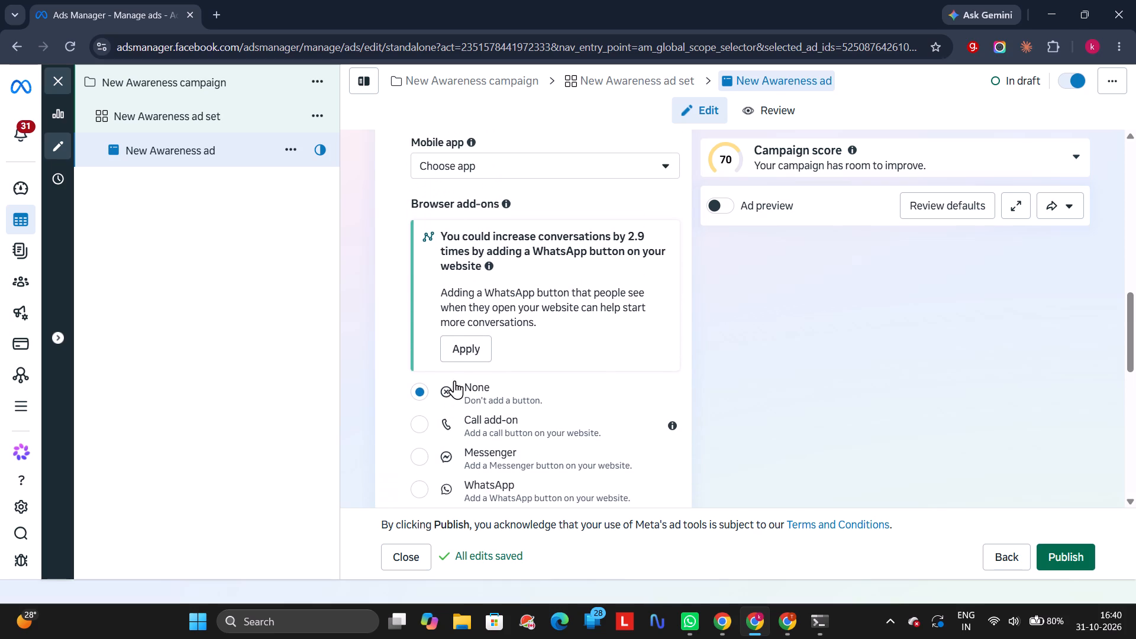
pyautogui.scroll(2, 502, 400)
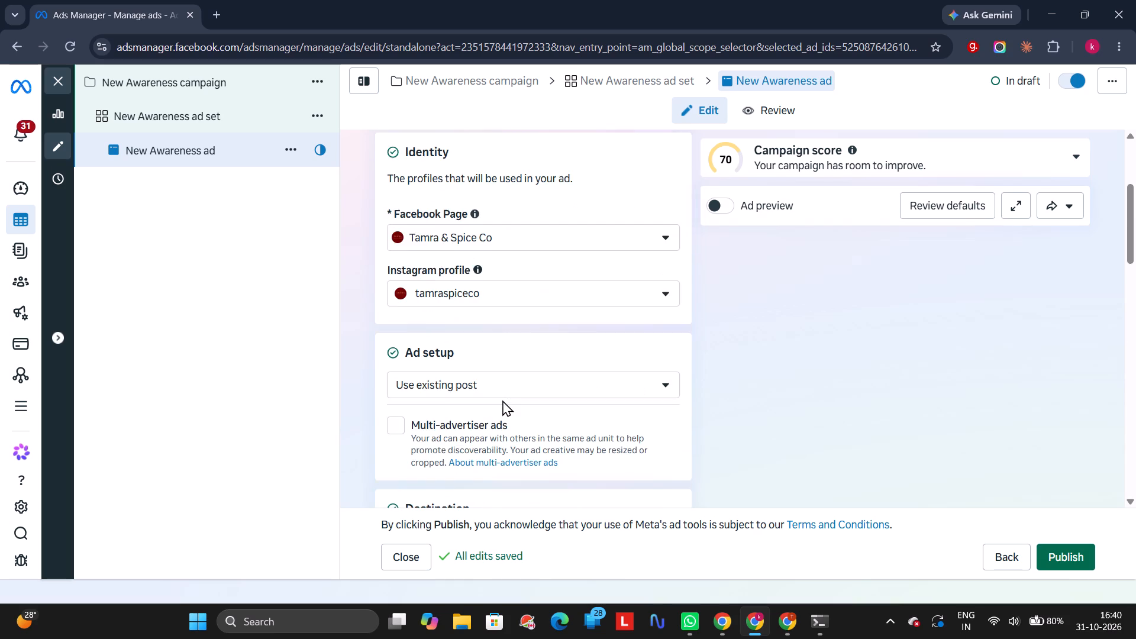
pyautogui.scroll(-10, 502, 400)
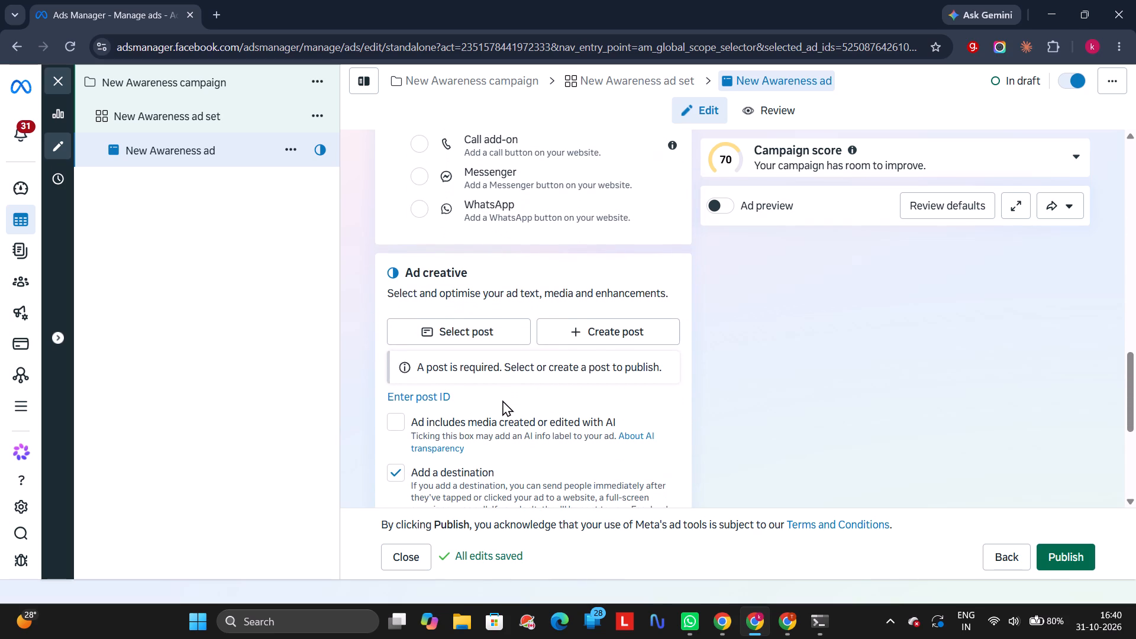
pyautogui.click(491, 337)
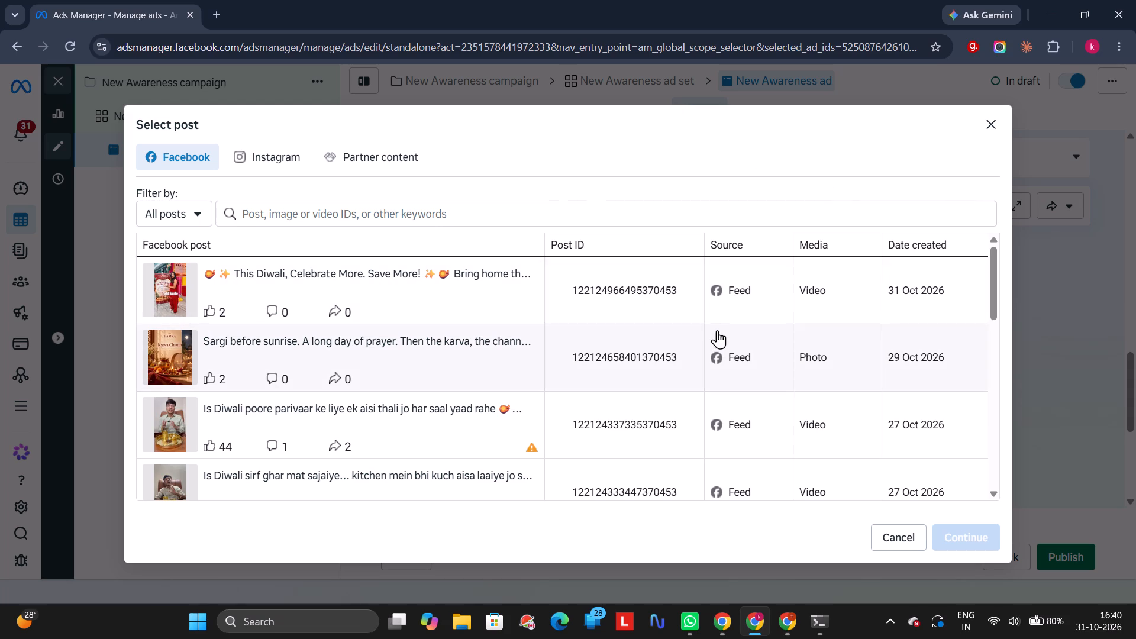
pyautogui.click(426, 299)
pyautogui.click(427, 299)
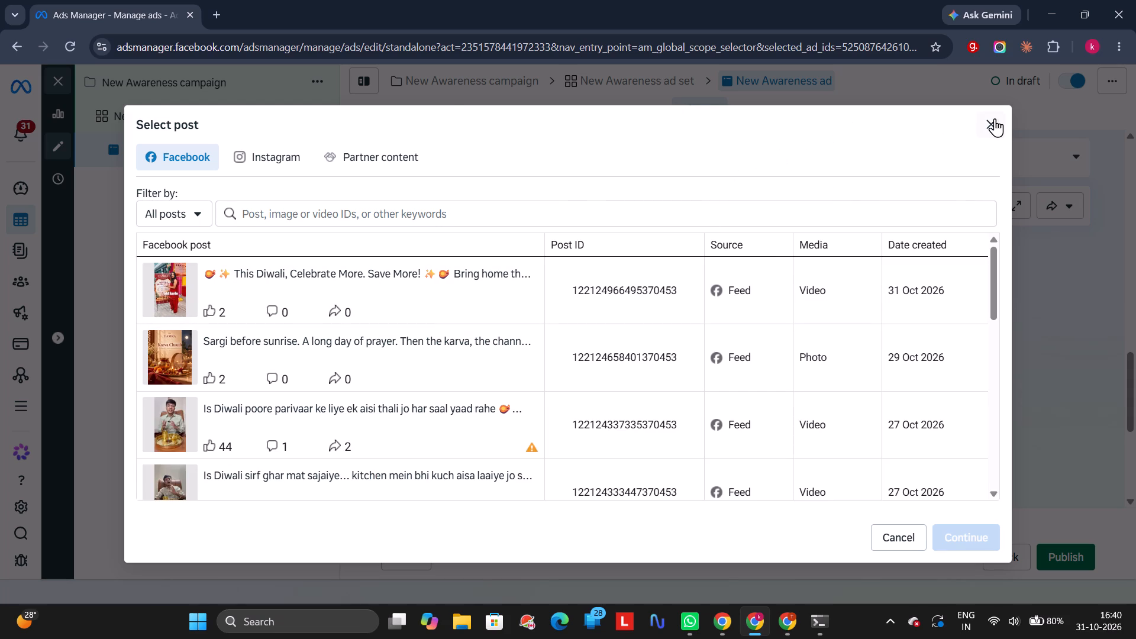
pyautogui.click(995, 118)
# Review the ad's creative options, creative testing, tracking, ad setup and destination settings.
pyautogui.scroll(-2, 548, 405)
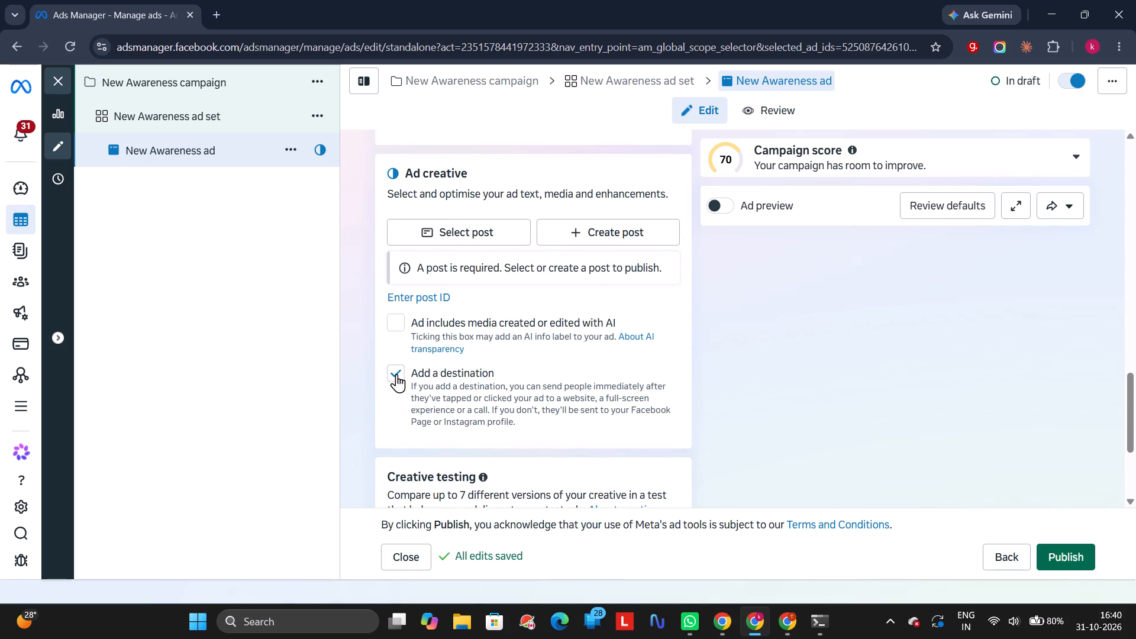
pyautogui.scroll(-5, 396, 374)
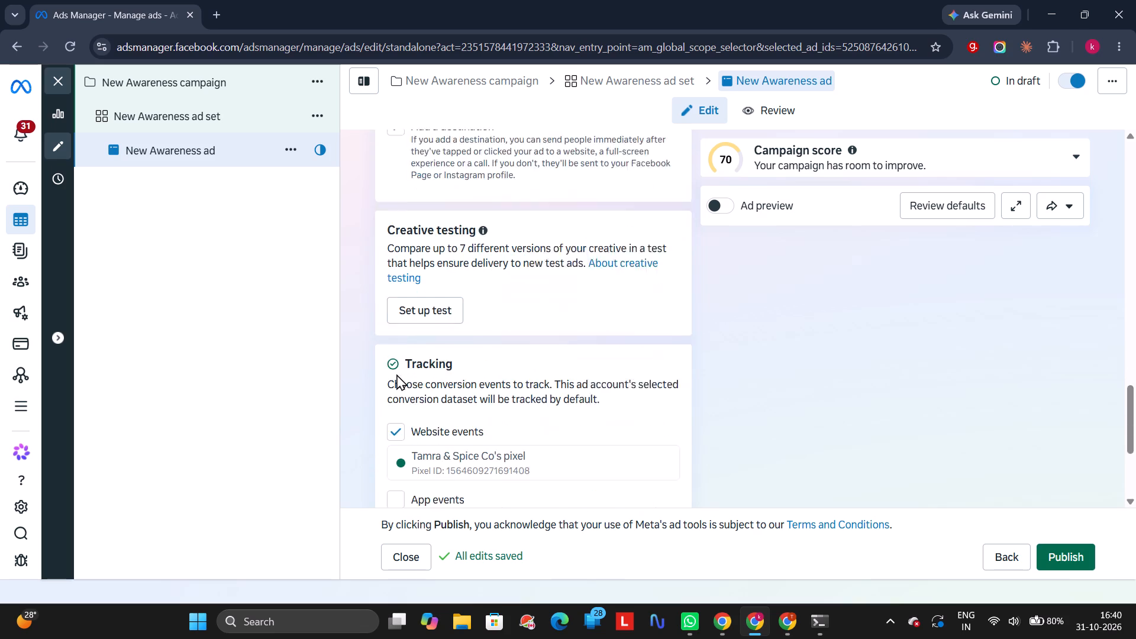
pyautogui.scroll(-5, 396, 374)
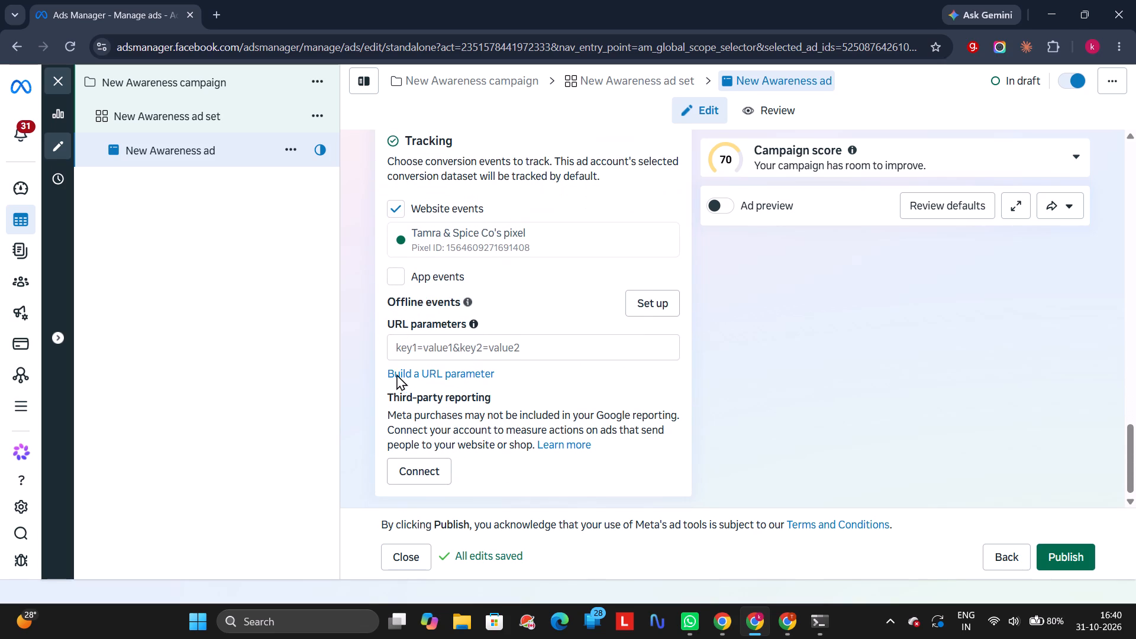
pyautogui.scroll(-2, 396, 374)
pyautogui.scroll(4, 396, 374)
pyautogui.scroll(-2, 396, 374)
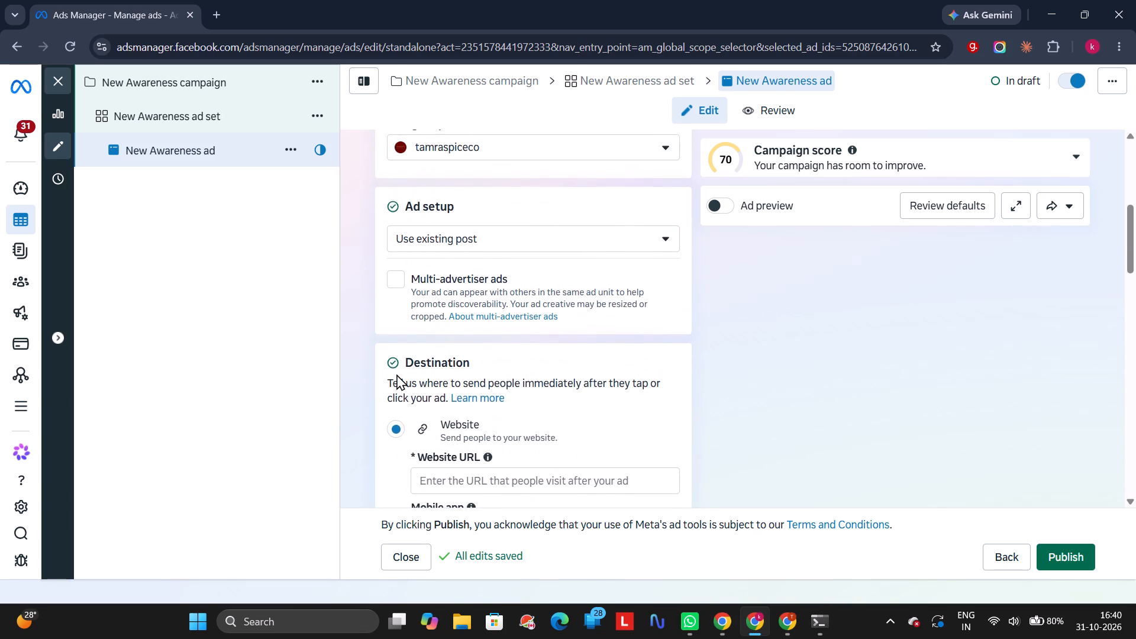
pyautogui.scroll(-4, 396, 374)
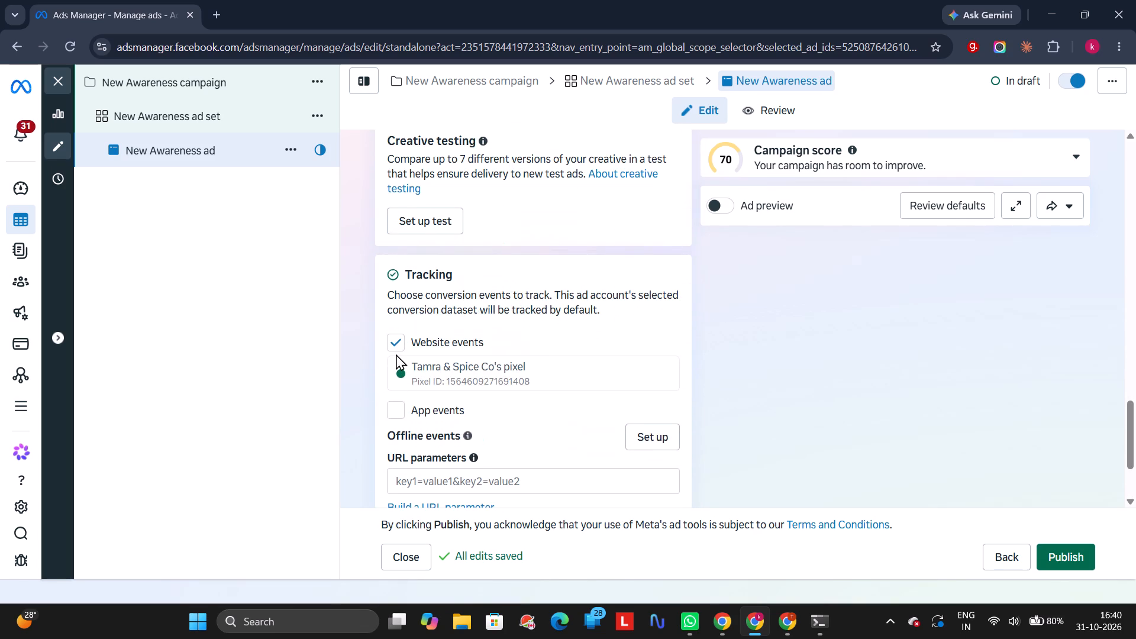
# Turn off the Add a destination option in the ad creative settings.
pyautogui.scroll(3, 396, 353)
pyautogui.click(396, 353)
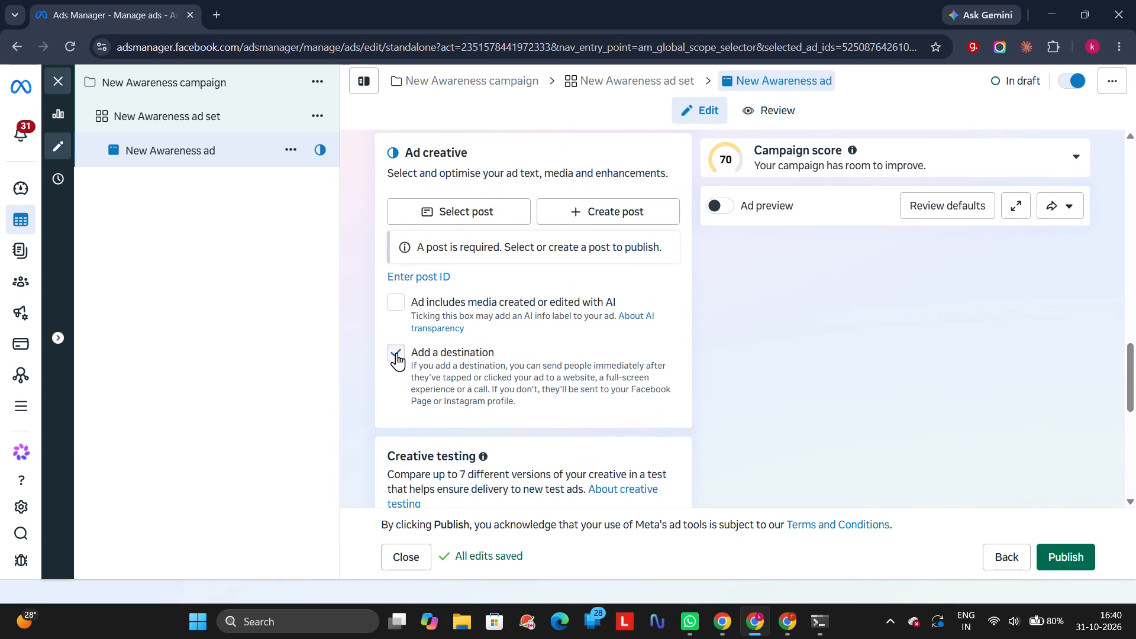
pyautogui.scroll(8, 396, 353)
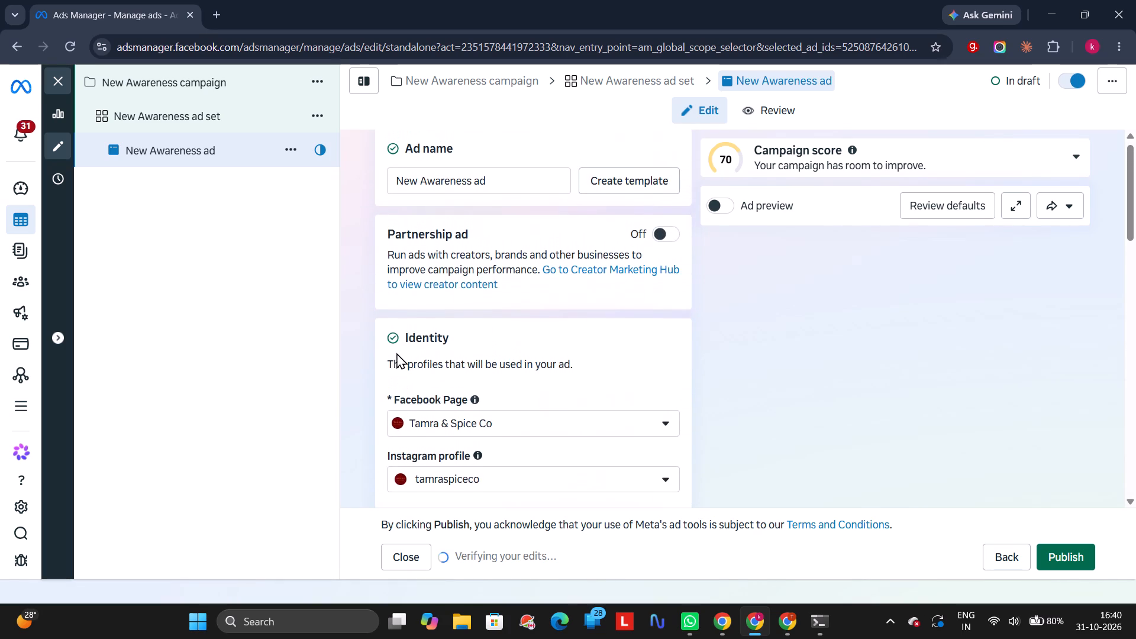
# Look through the ad's settings from ad name and identity to ad creative, creative testing and tracking.
pyautogui.scroll(3, 396, 353)
pyautogui.scroll(-8, 396, 353)
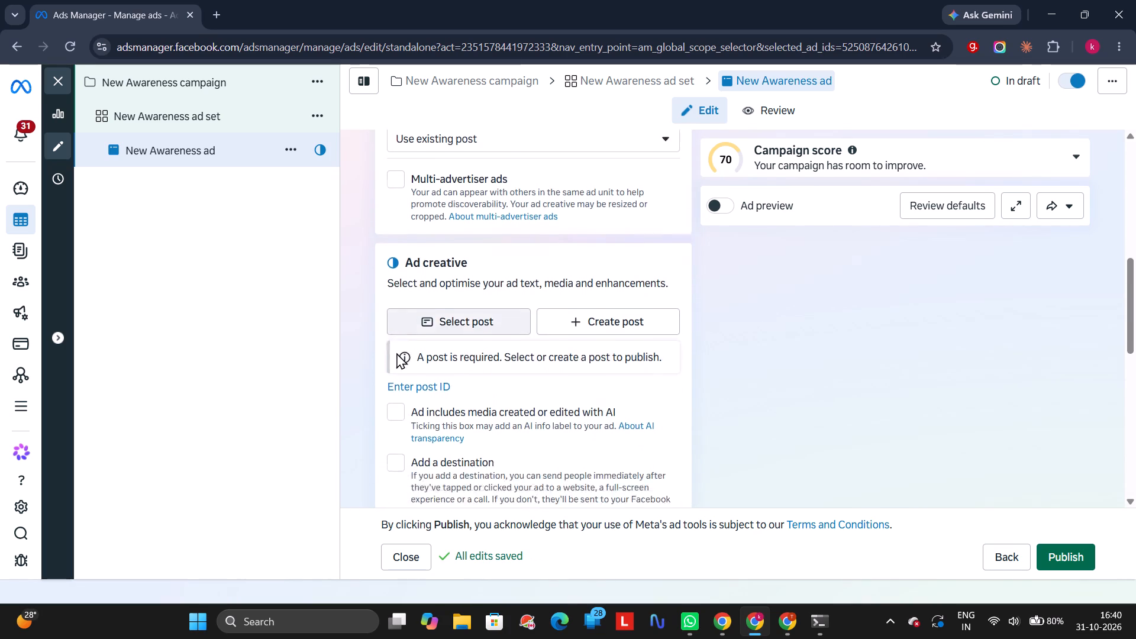
pyautogui.scroll(-2, 396, 353)
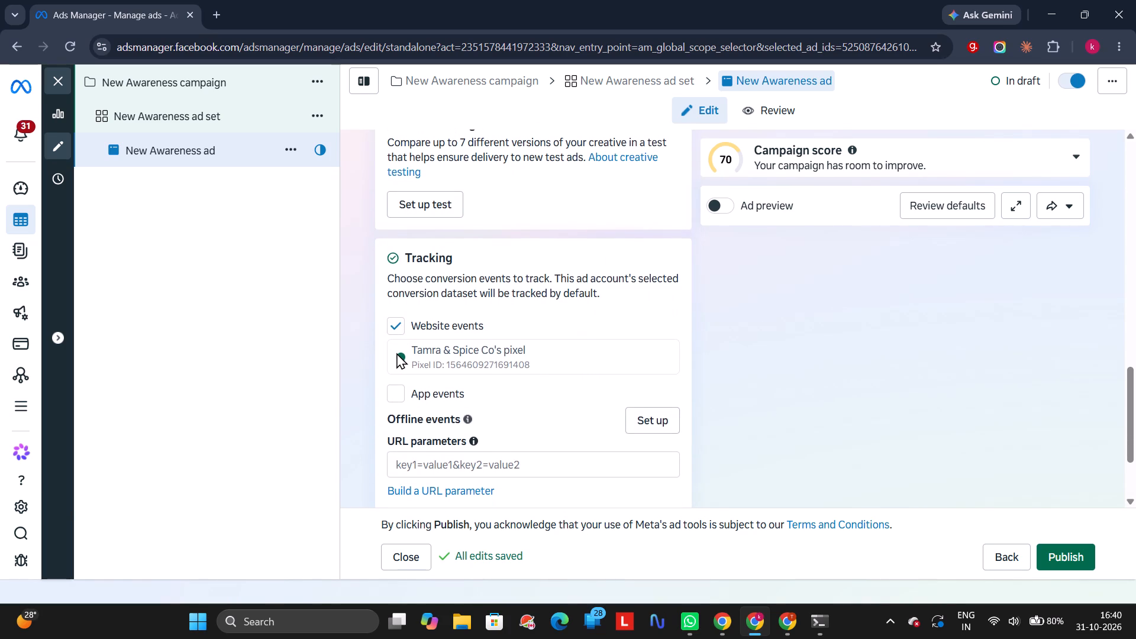
pyautogui.scroll(-1, 396, 353)
pyautogui.scroll(1, 396, 353)
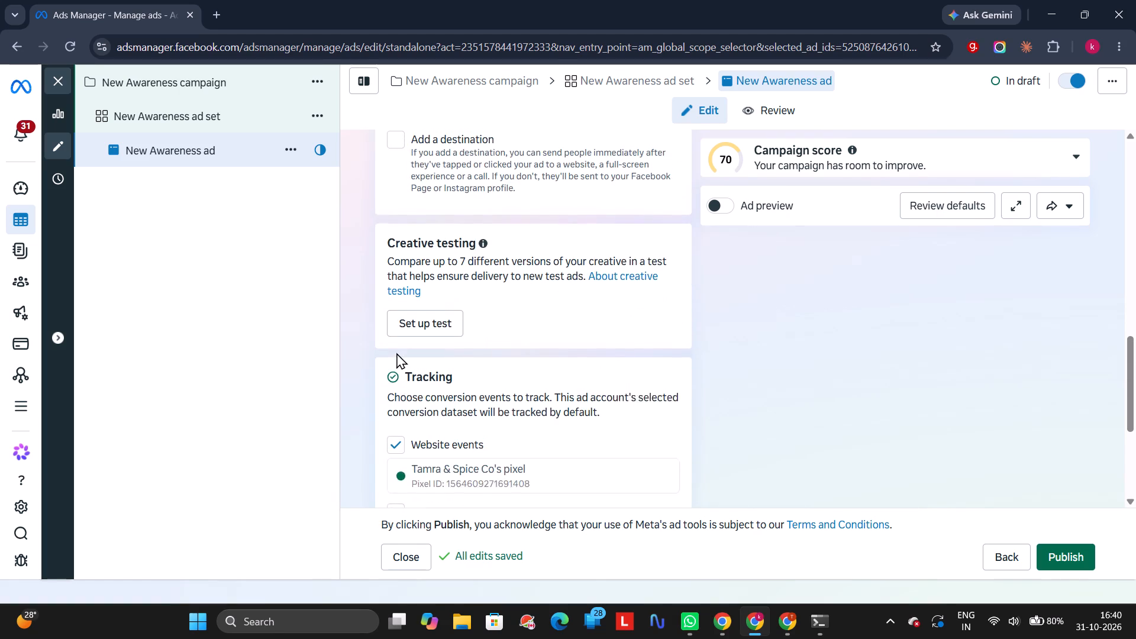
pyautogui.scroll(3, 396, 353)
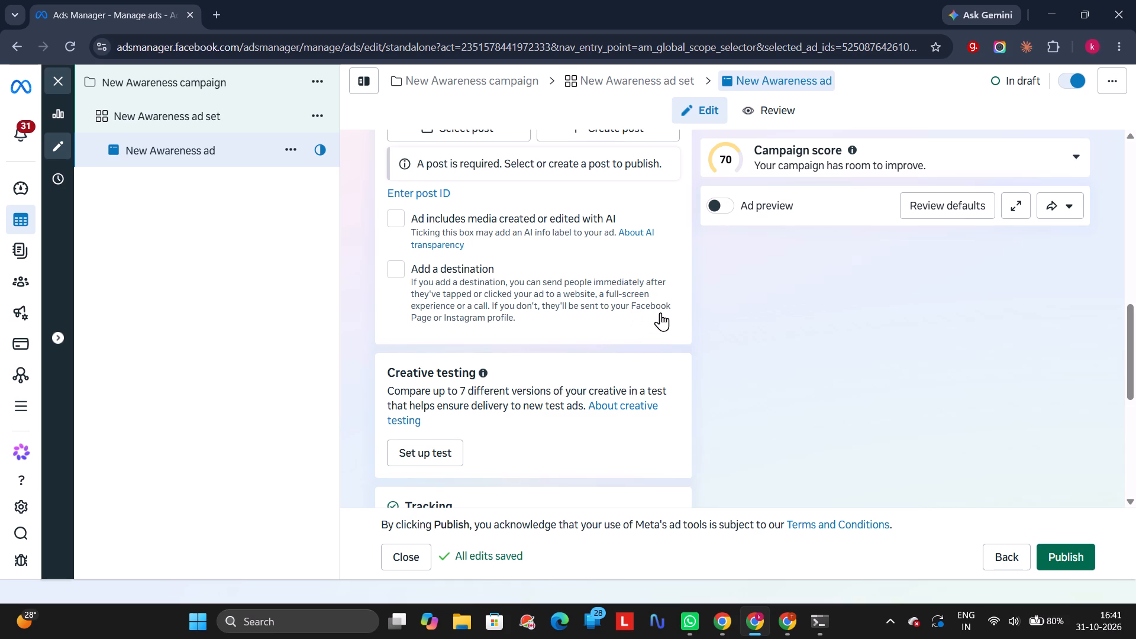
pyautogui.scroll(-4, 660, 312)
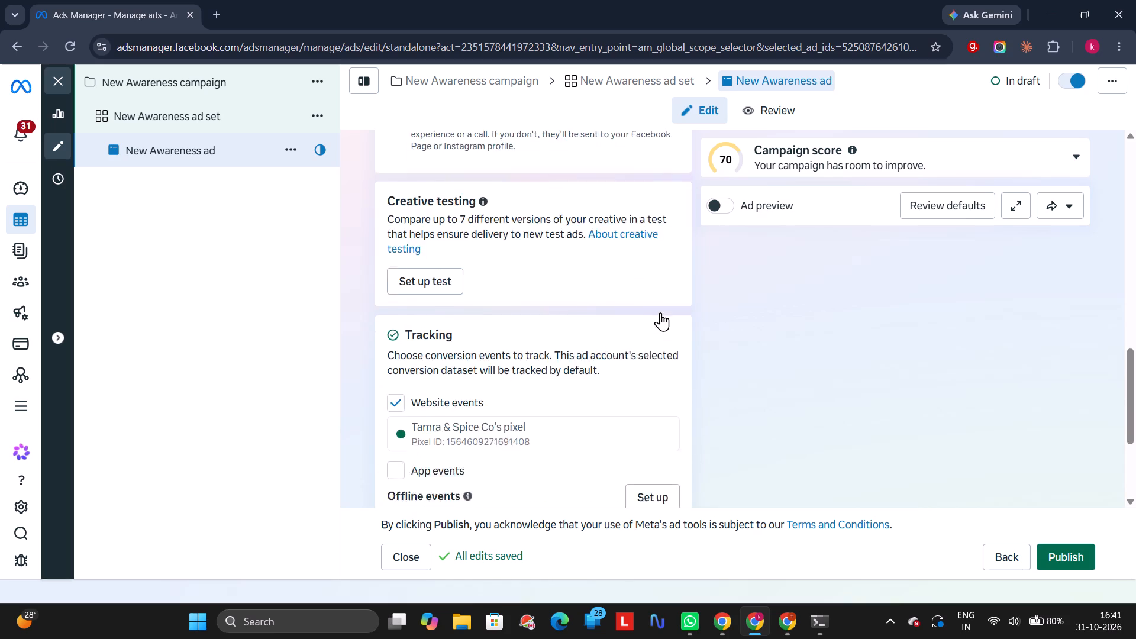
pyautogui.scroll(-3, 660, 312)
pyautogui.scroll(5, 660, 312)
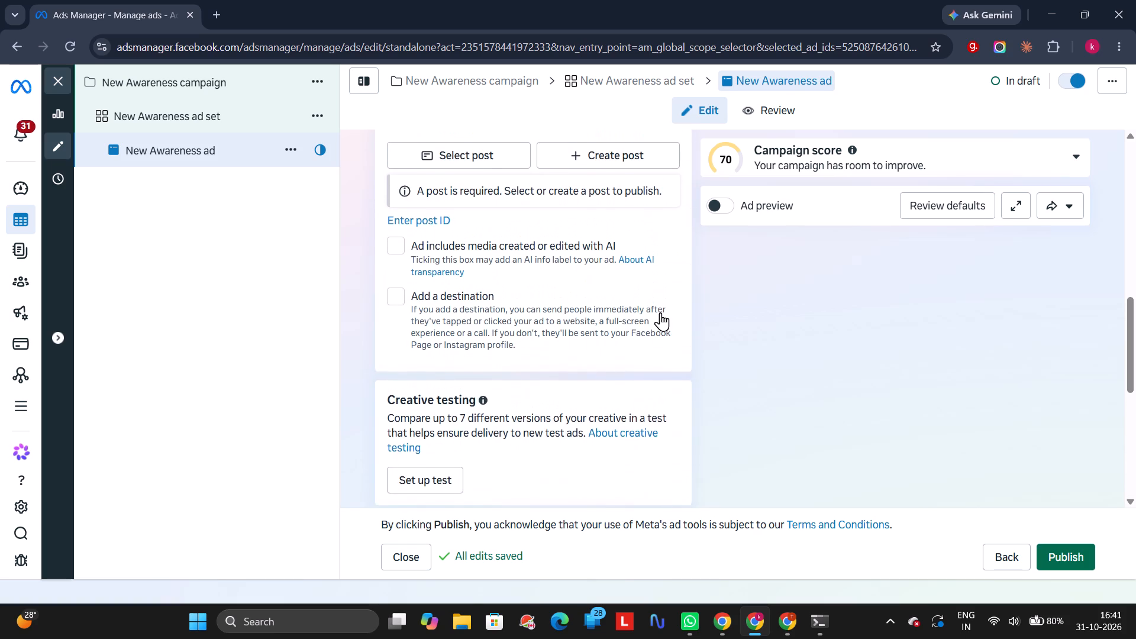
pyautogui.scroll(1, 660, 312)
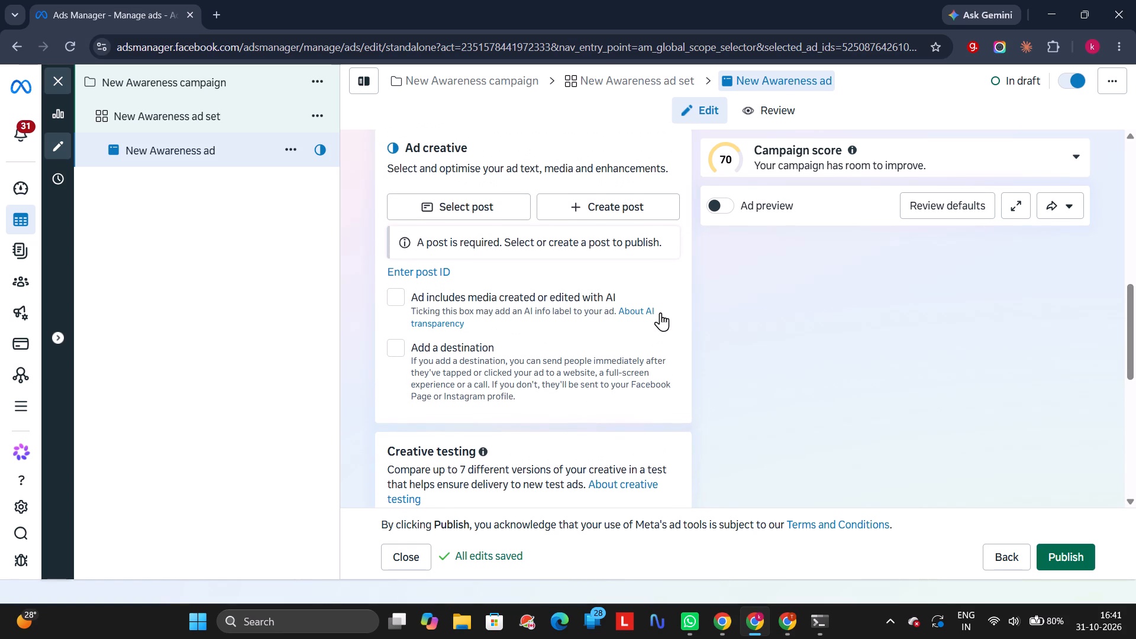
pyautogui.scroll(1, 660, 312)
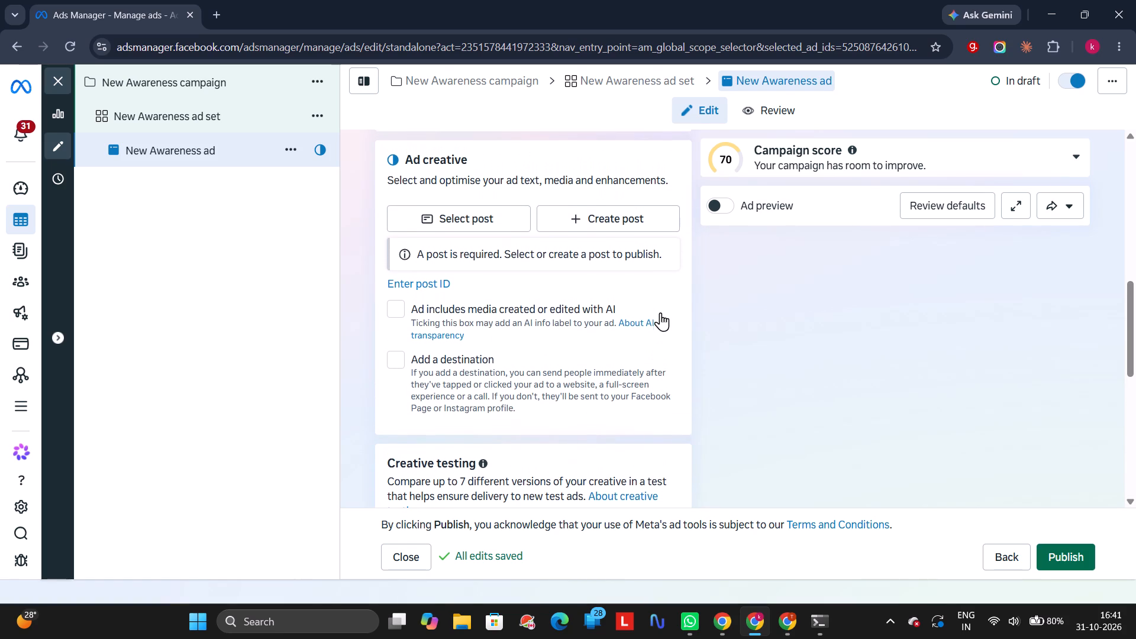
pyautogui.scroll(1, 660, 312)
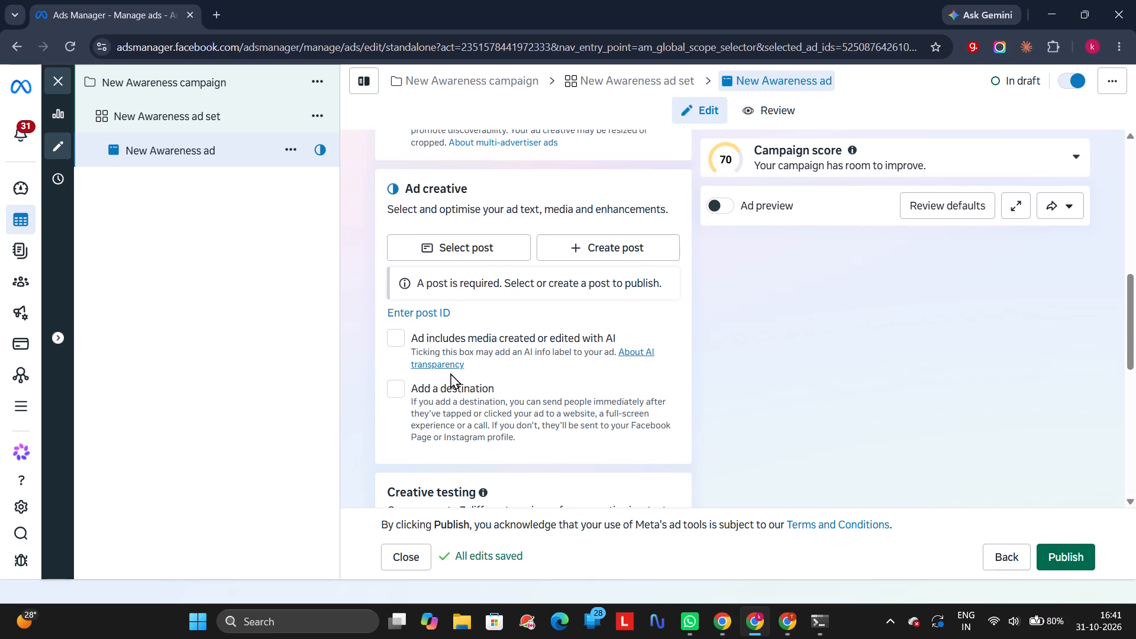
pyautogui.scroll(11, 450, 373)
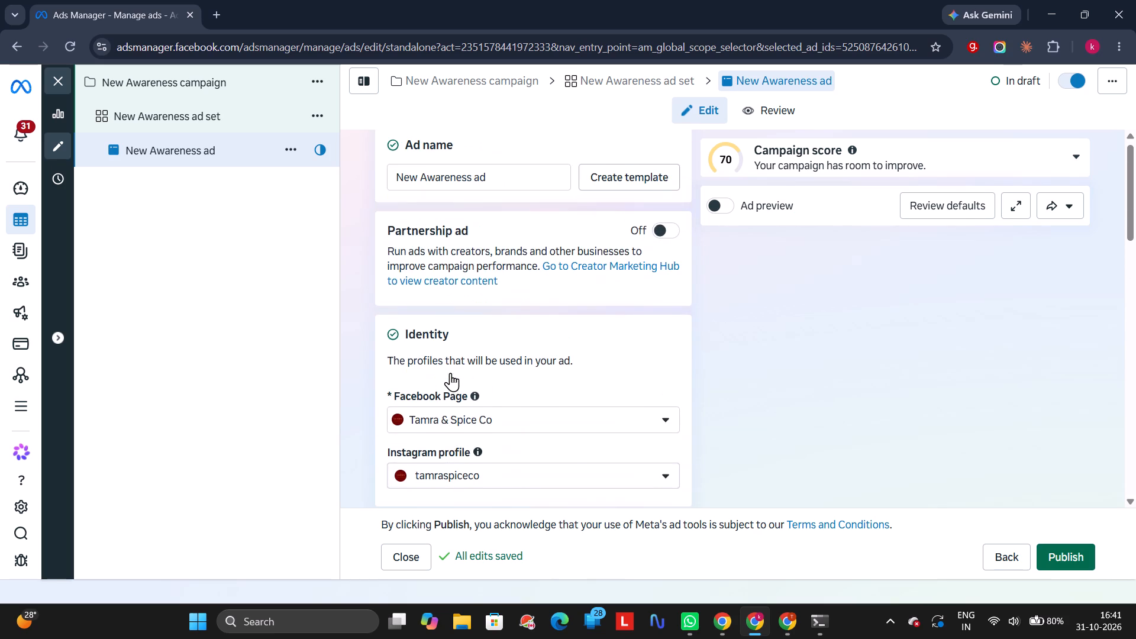
pyautogui.scroll(-7, 450, 373)
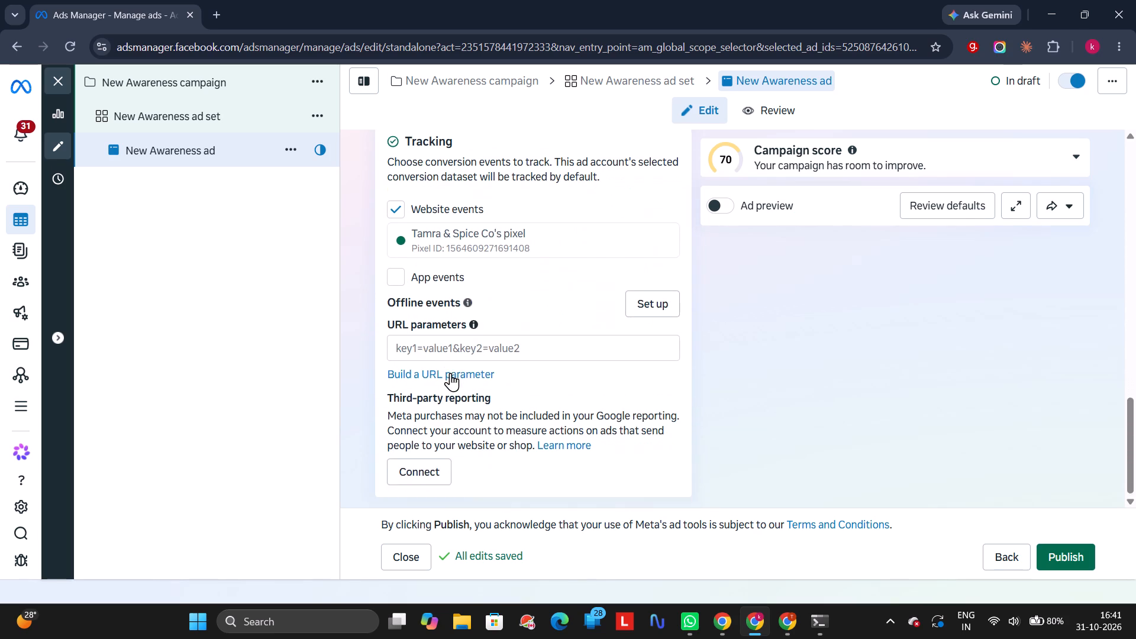